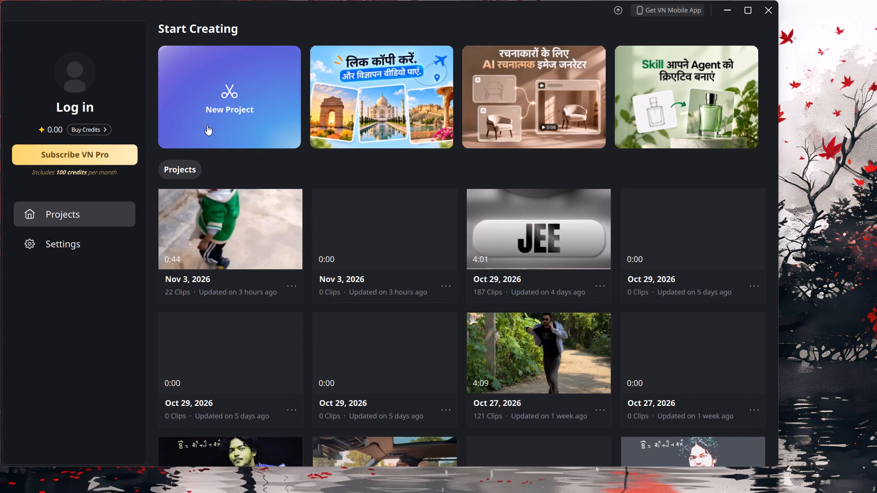
Open the Nov 3, 2026 project that contains 22 clips.
{"action": "left_click", "coordinate": [196, 245]}
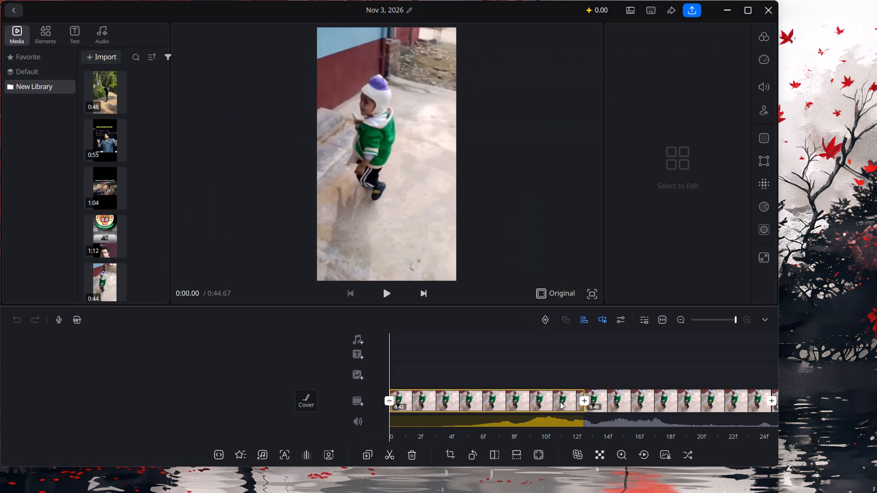
Split the long main-track clip at about 0:10.5, where the child bends over the puppy.
{"action": "left_click_drag", "start_coordinate": [584, 367], "coordinate": [170, 381]}
{"action": "left_click_drag", "start_coordinate": [609, 355], "coordinate": [593, 355]}
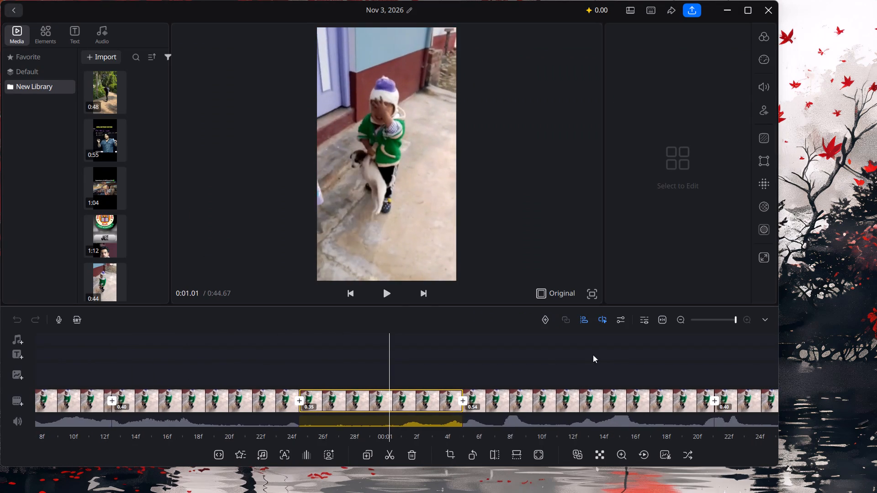
{"action": "left_click_drag", "start_coordinate": [593, 355], "coordinate": [282, 383]}
{"action": "left_click_drag", "start_coordinate": [485, 383], "coordinate": [124, 418]}
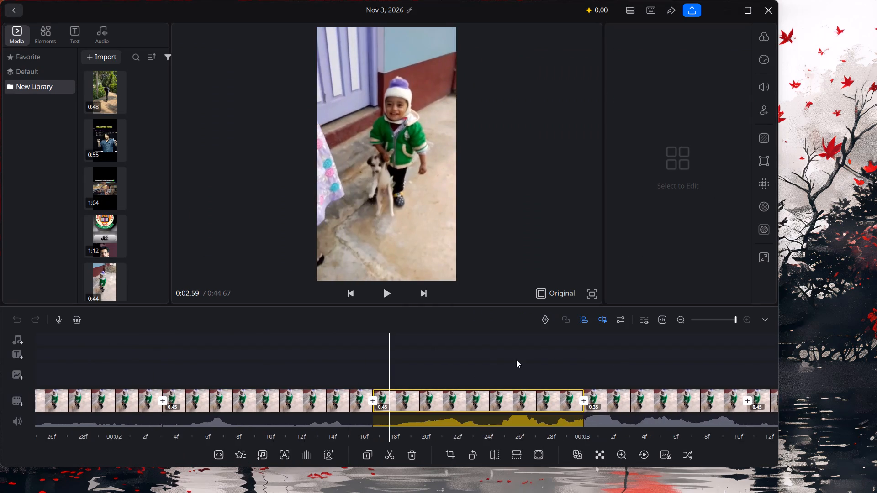
{"action": "left_click_drag", "start_coordinate": [530, 357], "coordinate": [0, 380]}
{"action": "left_click_drag", "start_coordinate": [602, 382], "coordinate": [0, 405]}
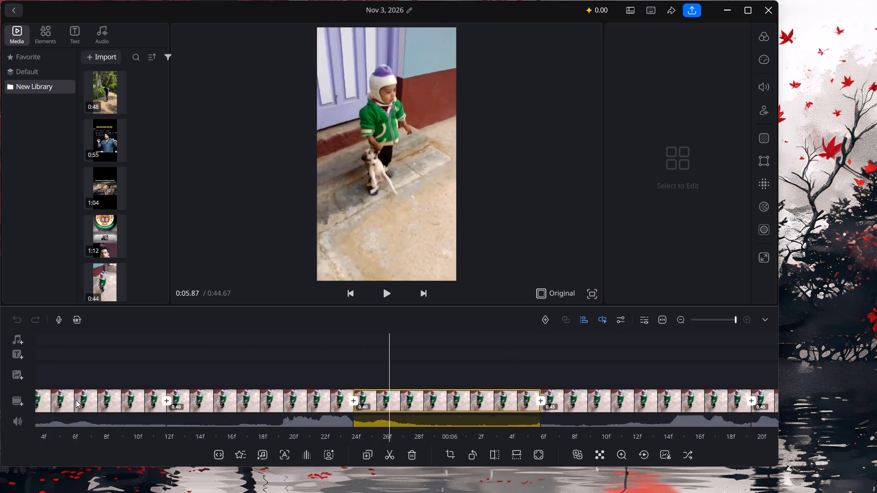
{"action": "left_click_drag", "start_coordinate": [465, 376], "coordinate": [508, 363]}
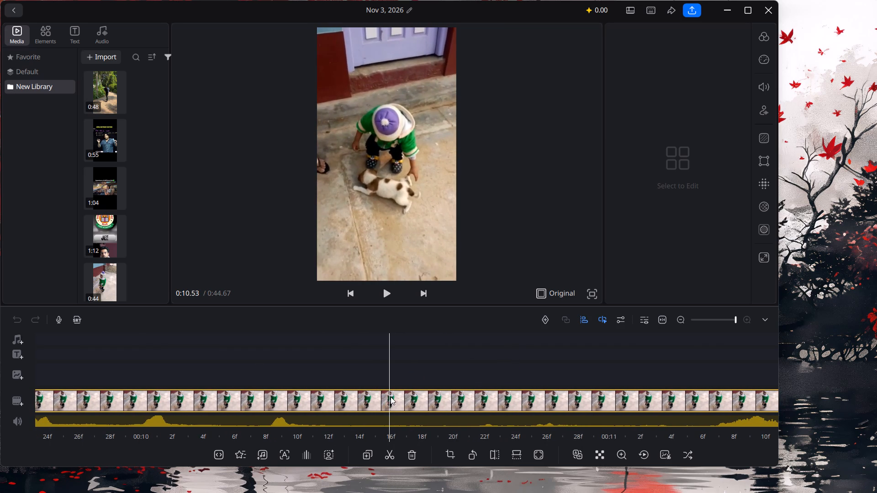
{"action": "left_click", "coordinate": [391, 397]}
{"action": "left_click", "coordinate": [389, 448]}
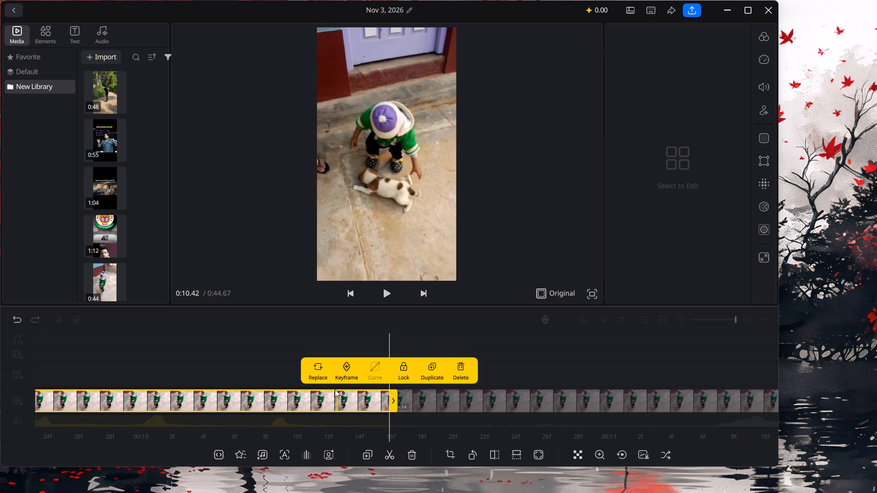
Split the clip before the 0:10.5 cut at about 0:09.93.
{"action": "left_click_drag", "start_coordinate": [335, 389], "coordinate": [613, 363]}
{"action": "left_click", "coordinate": [379, 405]}
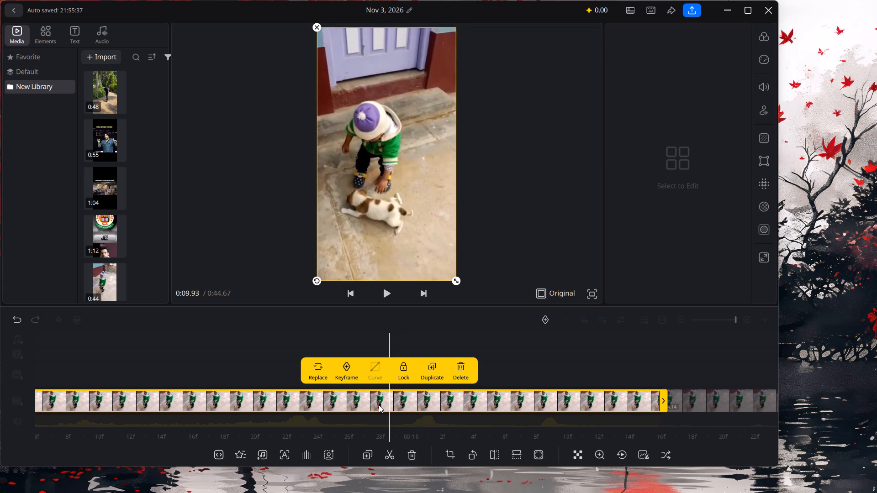
{"action": "left_click", "coordinate": [488, 341]}
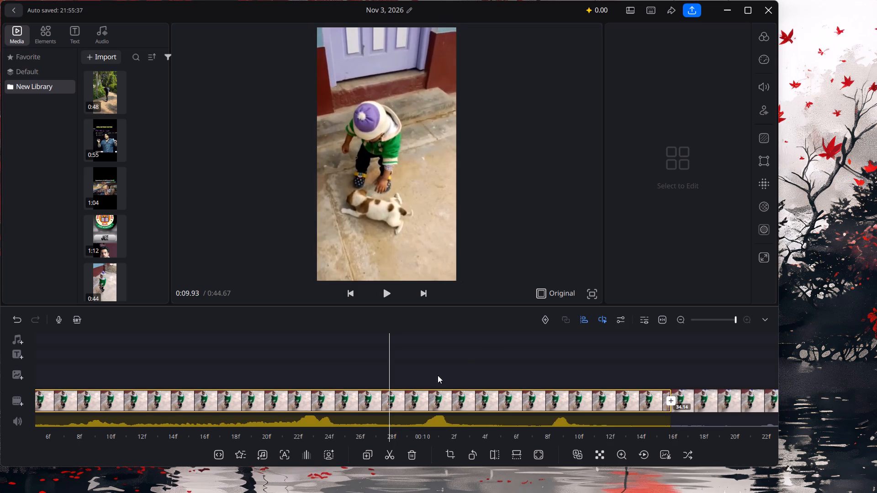
{"action": "left_click", "coordinate": [389, 404]}
{"action": "left_click", "coordinate": [388, 456]}
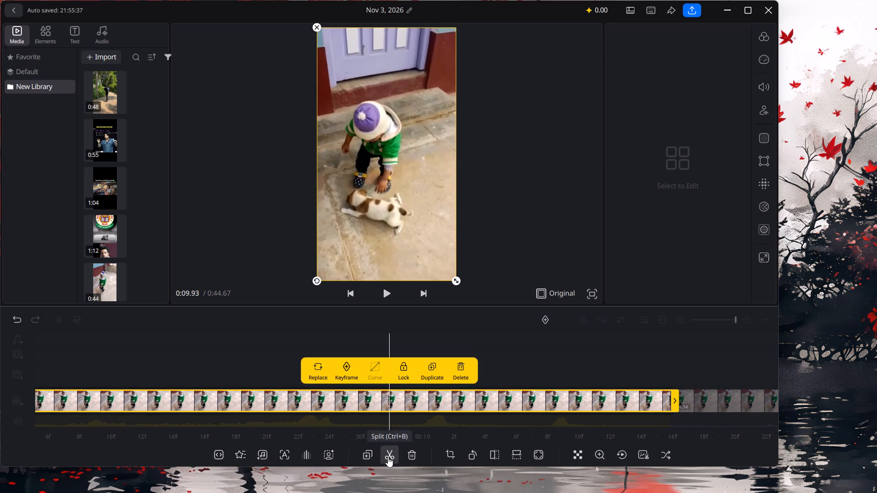
Split the clip before the 0:09.93 cut at about 0:09.34.
{"action": "left_click_drag", "start_coordinate": [341, 392], "coordinate": [653, 346]}
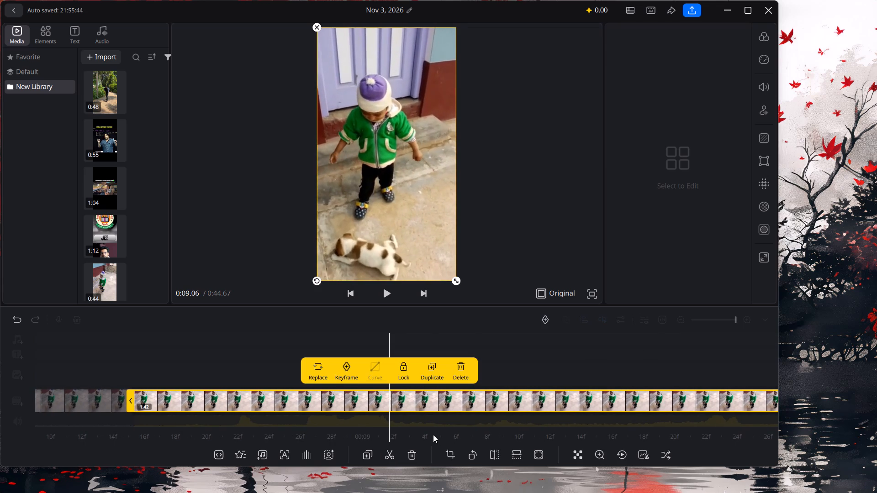
{"action": "left_click_drag", "start_coordinate": [407, 400], "coordinate": [245, 414]}
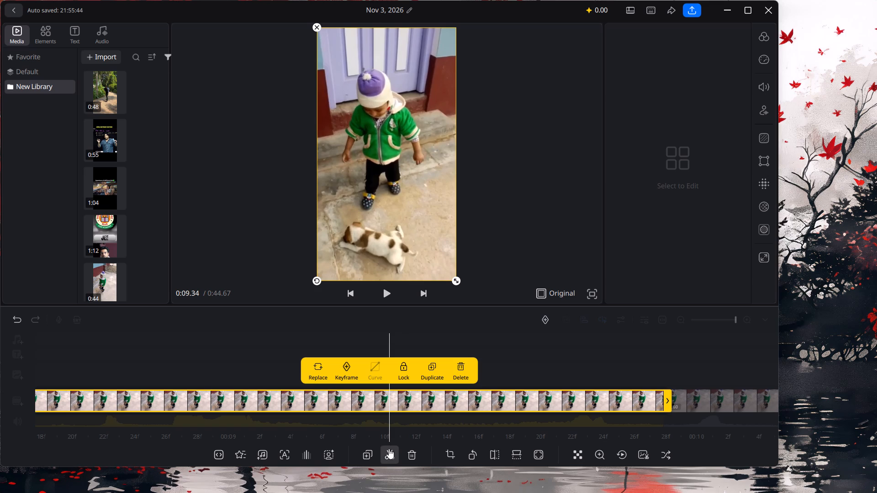
{"action": "left_click", "coordinate": [387, 451]}
Split the 0.83-second clip before the 0:09.34 cut at about 0:08.95.
{"action": "left_click_drag", "start_coordinate": [354, 404], "coordinate": [481, 399]}
{"action": "left_click_drag", "start_coordinate": [582, 393], "coordinate": [608, 391]}
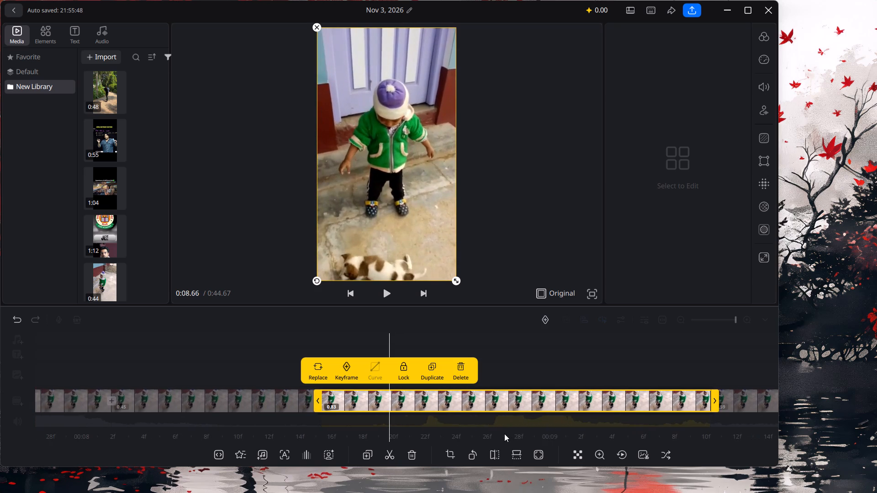
{"action": "left_click_drag", "start_coordinate": [520, 394], "coordinate": [280, 429]}
{"action": "left_click_drag", "start_coordinate": [419, 410], "coordinate": [539, 389]}
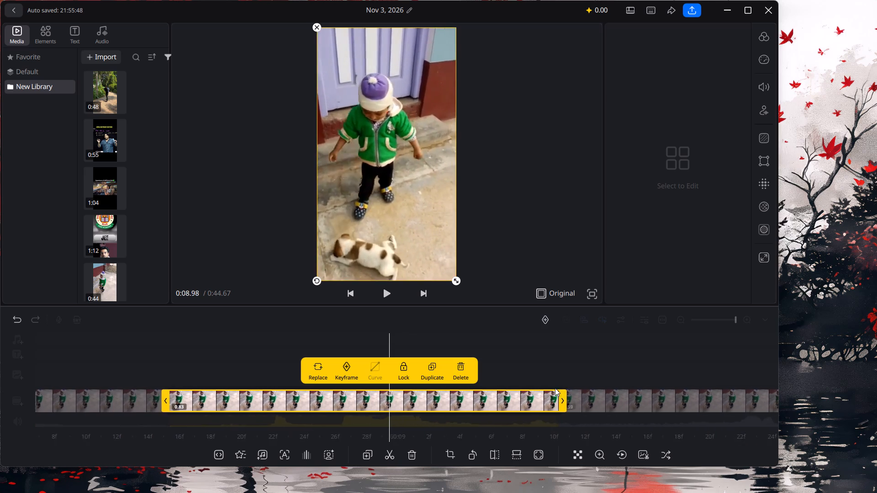
{"action": "left_click_drag", "start_coordinate": [423, 414], "coordinate": [347, 420]}
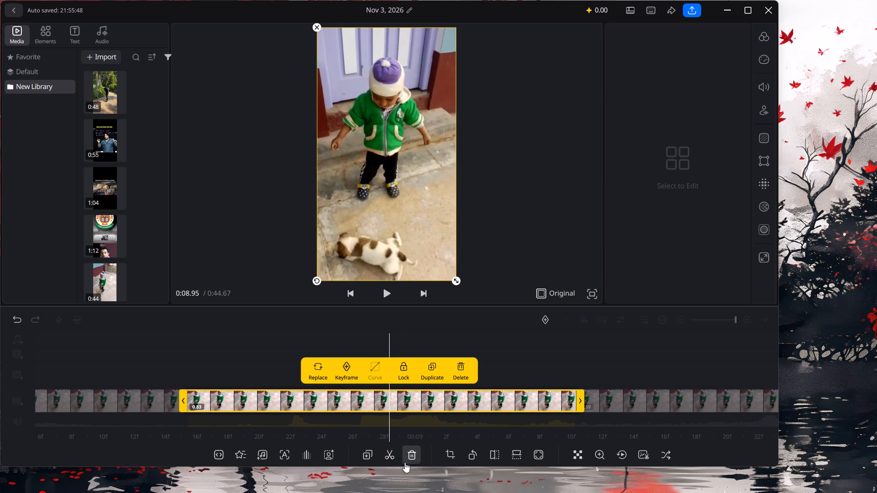
{"action": "left_click", "coordinate": [391, 459]}
Split the long clip that follows the 0:10.5 cut at about 0:11.20.
{"action": "left_click_drag", "start_coordinate": [365, 417], "coordinate": [579, 374]}
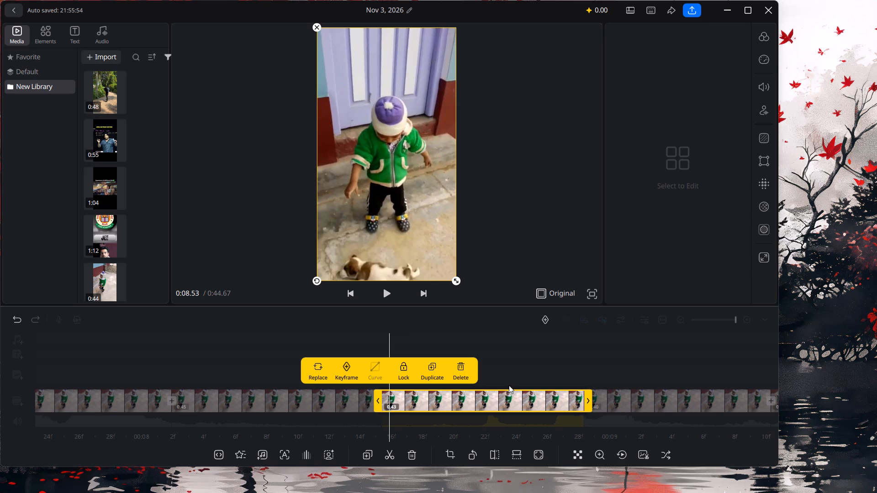
{"action": "left_click_drag", "start_coordinate": [502, 385], "coordinate": [202, 423]}
{"action": "left_click_drag", "start_coordinate": [493, 372], "coordinate": [434, 386]}
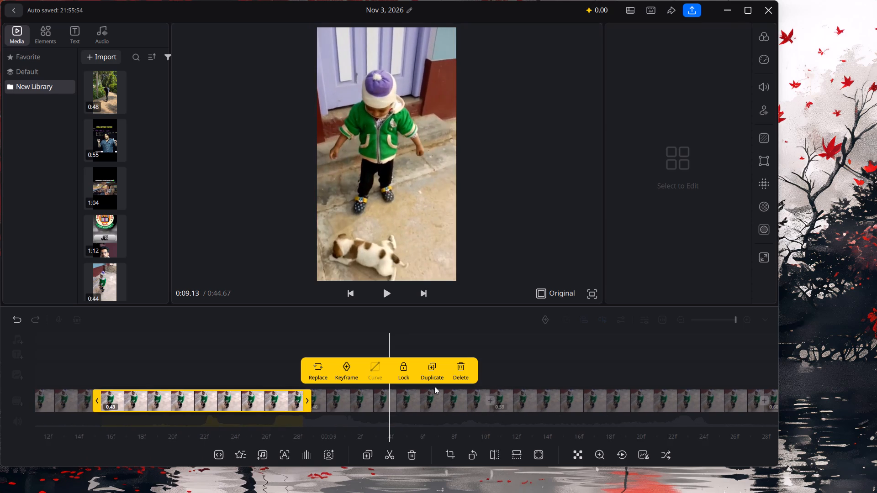
{"action": "left_click_drag", "start_coordinate": [434, 386], "coordinate": [232, 414]}
{"action": "left_click_drag", "start_coordinate": [596, 378], "coordinate": [493, 392]}
{"action": "left_click_drag", "start_coordinate": [434, 397], "coordinate": [421, 399]}
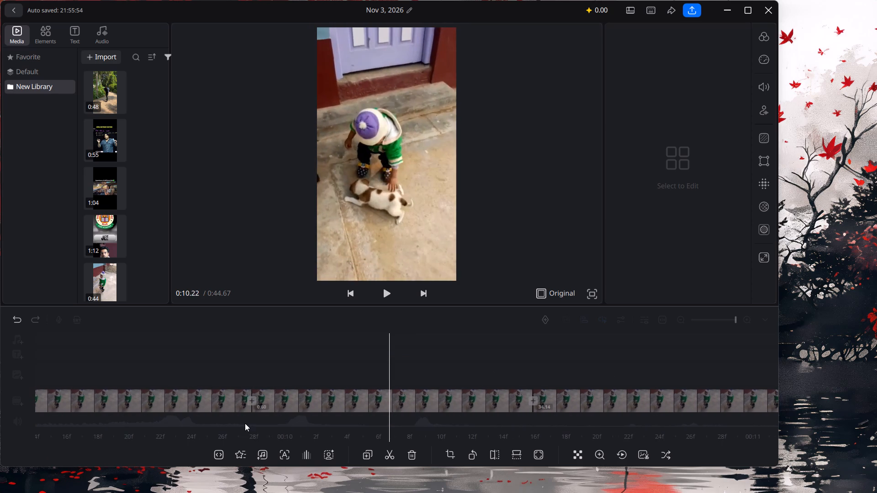
{"action": "left_click_drag", "start_coordinate": [498, 395], "coordinate": [112, 432]}
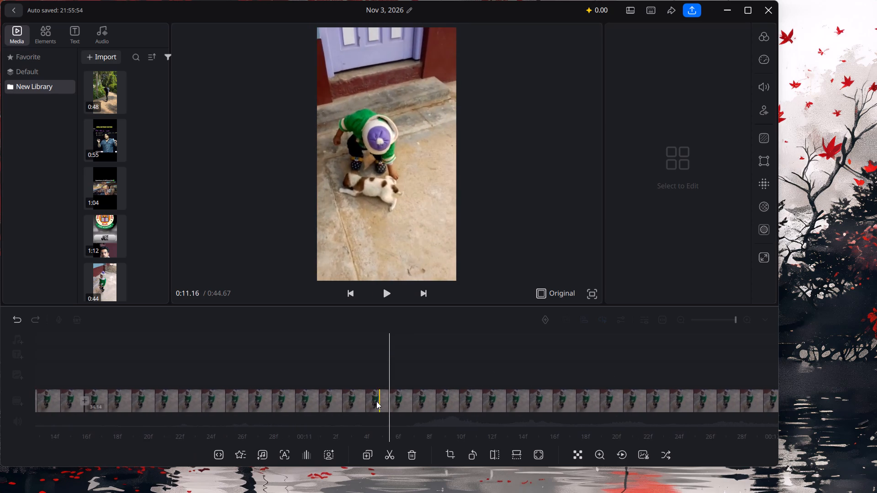
{"action": "left_click_drag", "start_coordinate": [380, 400], "coordinate": [378, 397]}
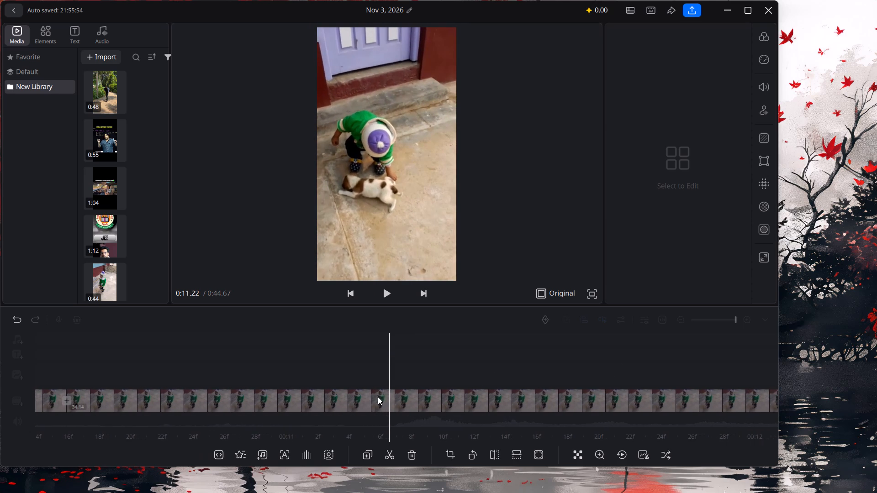
{"action": "left_click_drag", "start_coordinate": [378, 397], "coordinate": [374, 397]}
{"action": "left_click", "coordinate": [386, 452]}
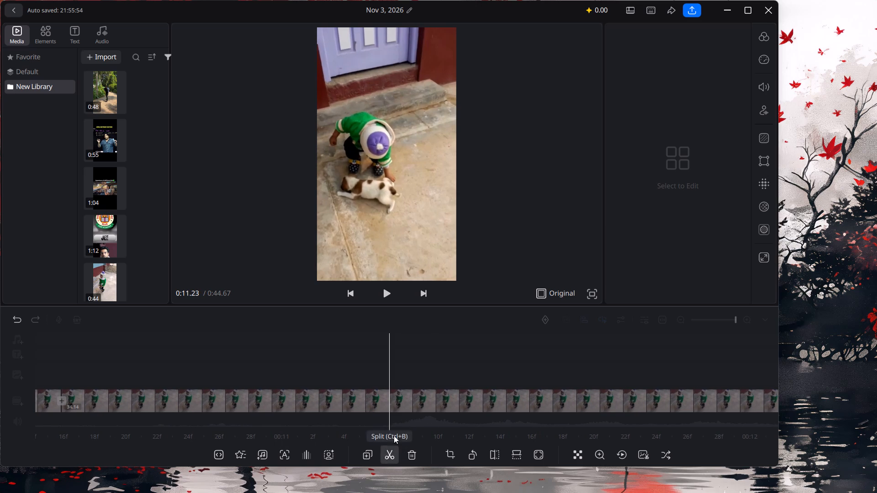
{"action": "left_click", "coordinate": [376, 403]}
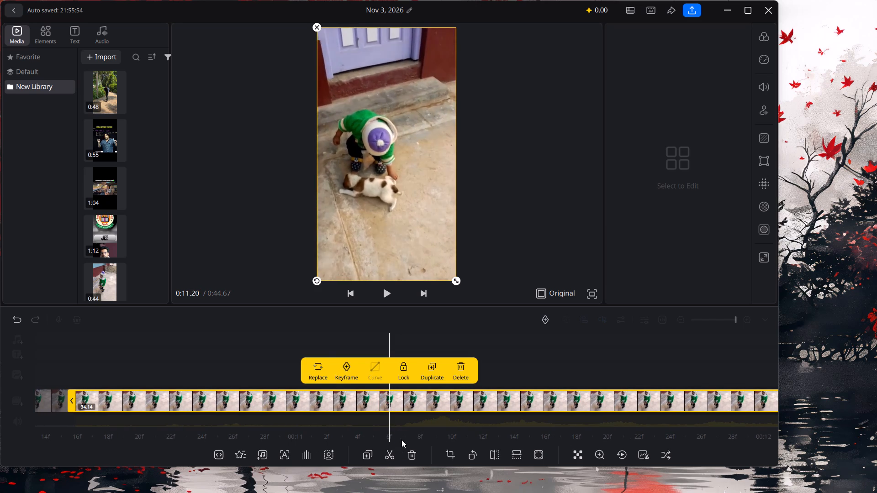
{"action": "left_click", "coordinate": [393, 451]}
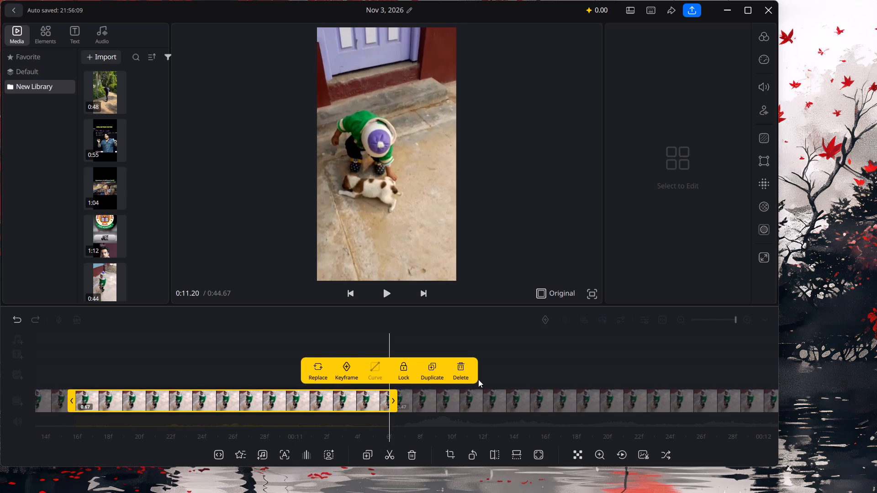
Split the long clip that follows the 0:11.20 cut at about 0:11.78.
{"action": "left_click_drag", "start_coordinate": [517, 375], "coordinate": [237, 430]}
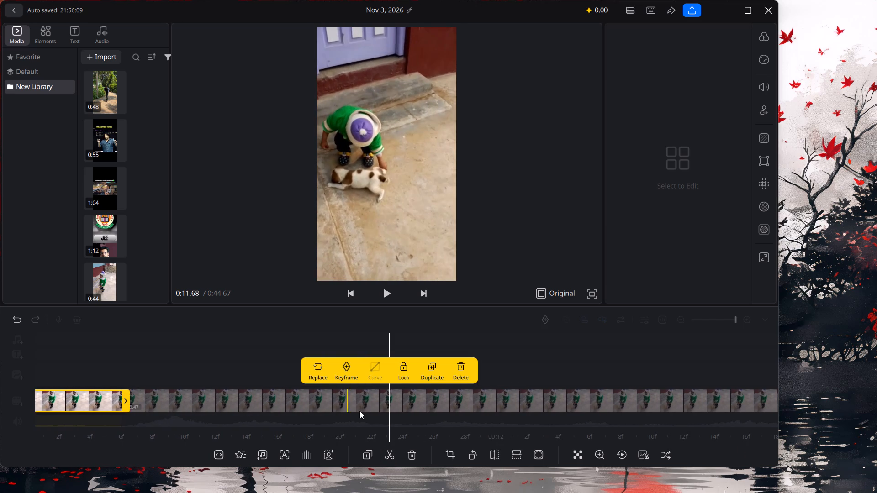
{"action": "left_click", "coordinate": [392, 410]}
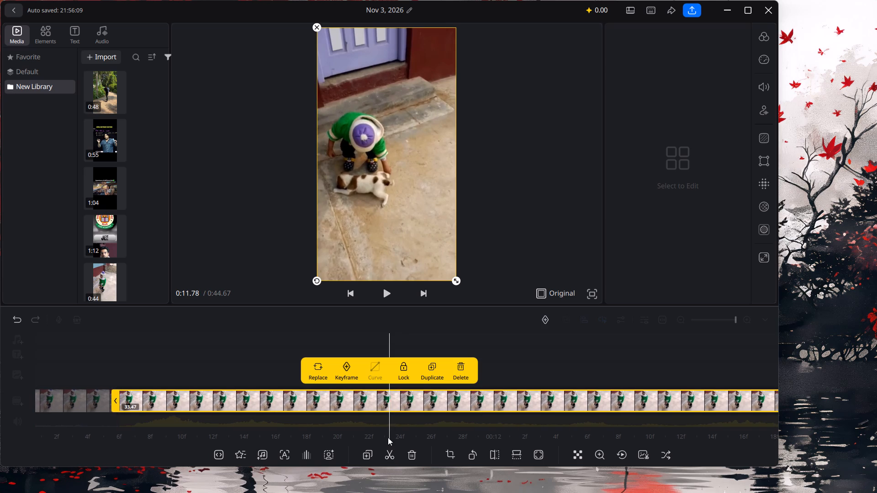
{"action": "left_click", "coordinate": [388, 458]}
Try the Blur and Shake 2 transitions at the 0:11.78 cut and apply Shake 1 there.
{"action": "left_click", "coordinate": [519, 343]}
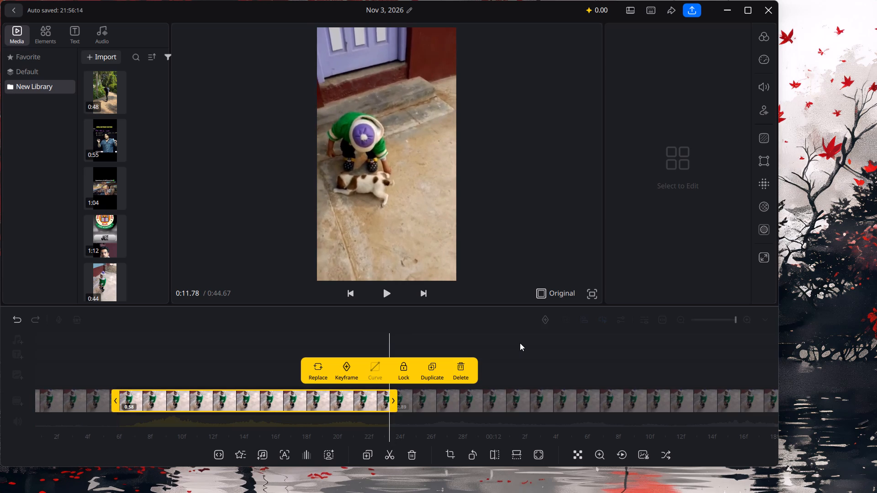
{"action": "left_click", "coordinate": [390, 401]}
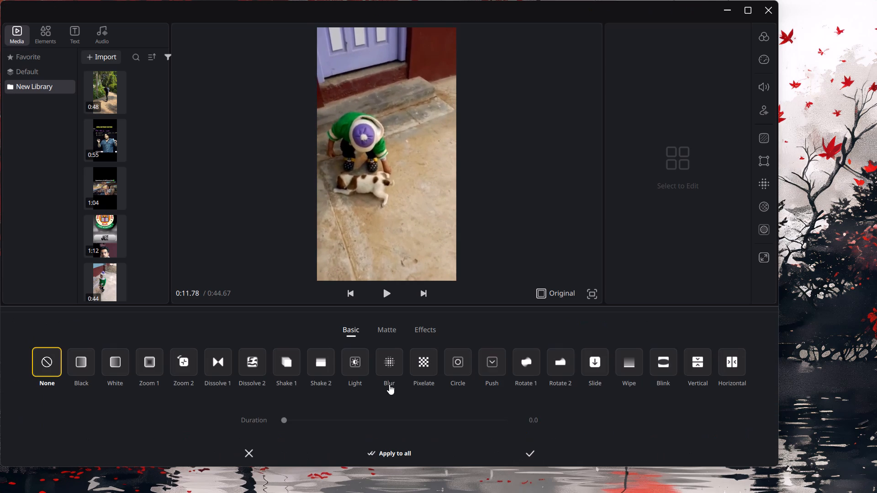
{"action": "left_click", "coordinate": [393, 374]}
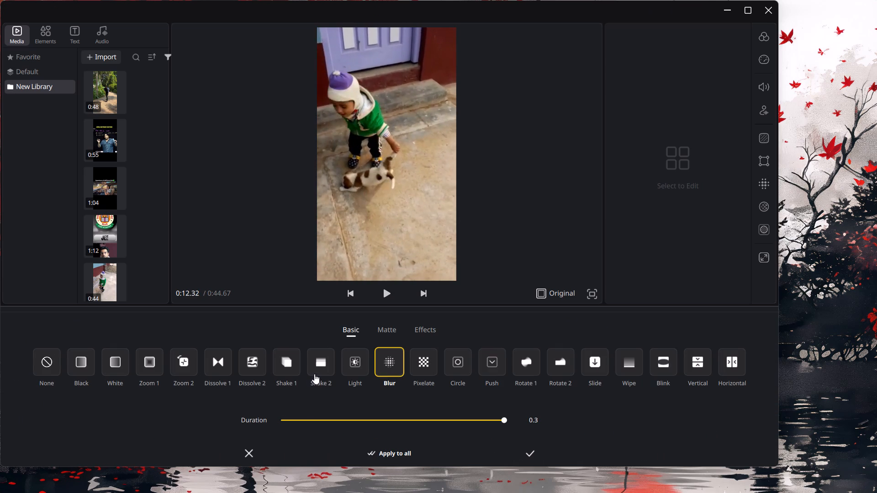
{"action": "left_click", "coordinate": [314, 374]}
{"action": "left_click", "coordinate": [291, 372]}
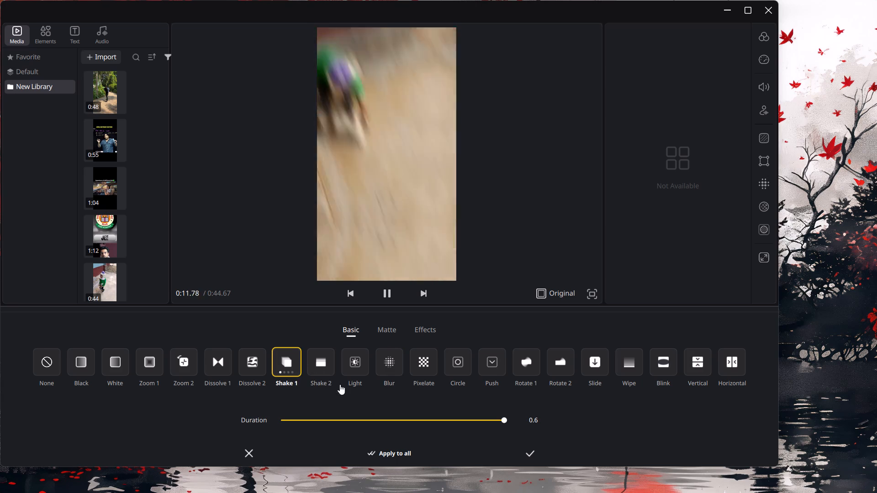
{"action": "left_click", "coordinate": [527, 448]}
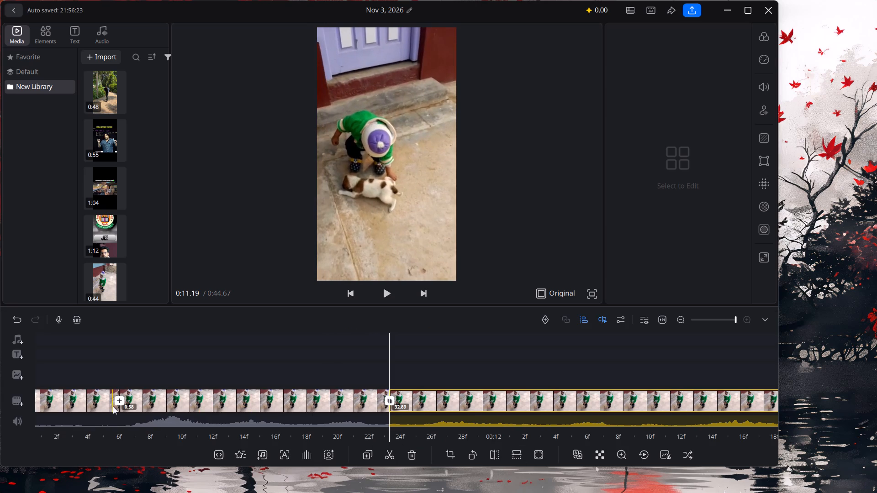
Try the Wipe transition at the 0:11.20 cut and apply the Slide transition there.
{"action": "left_click", "coordinate": [118, 403]}
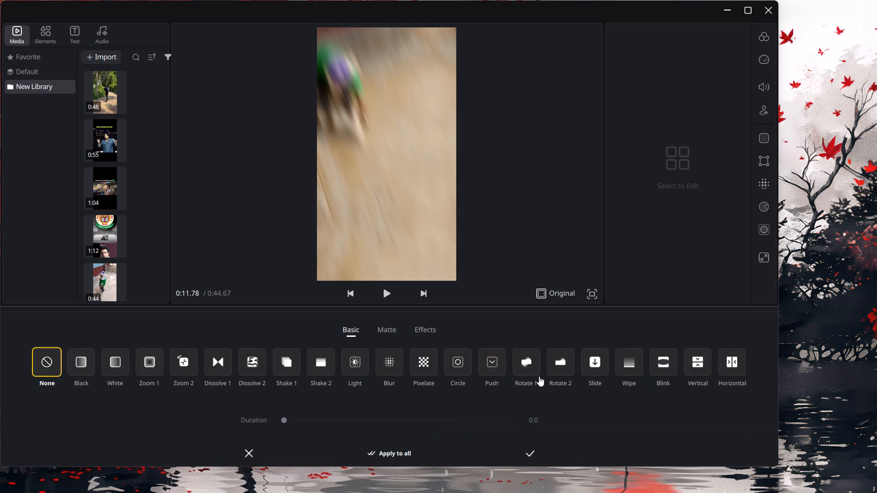
{"action": "left_click", "coordinate": [625, 362]}
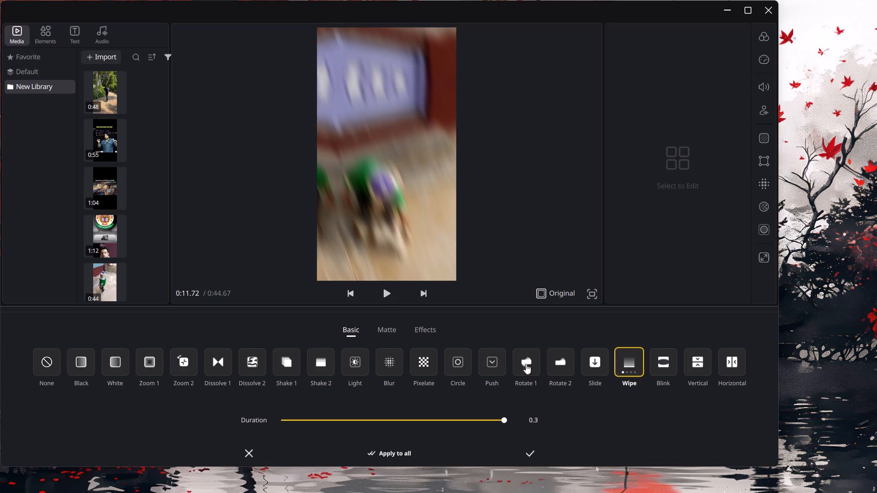
{"action": "left_click", "coordinate": [599, 362]}
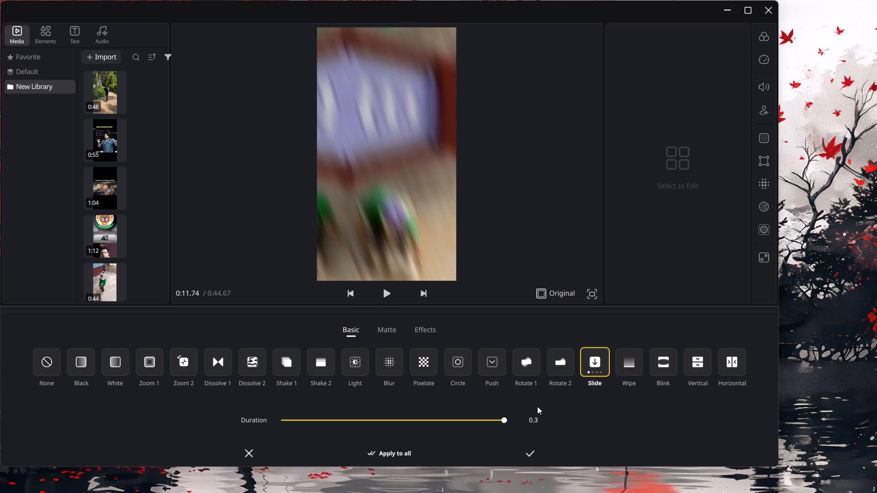
{"action": "left_click", "coordinate": [532, 451]}
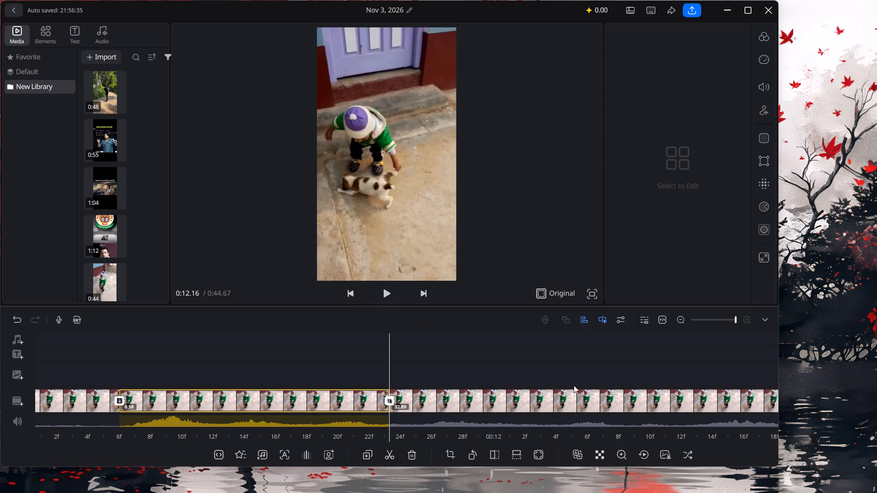
Split the long clip that follows the 0:11.78 cut at about 0:12.40, 0:12.83 and 0:13.32.
{"action": "left_click_drag", "start_coordinate": [574, 385], "coordinate": [280, 410]}
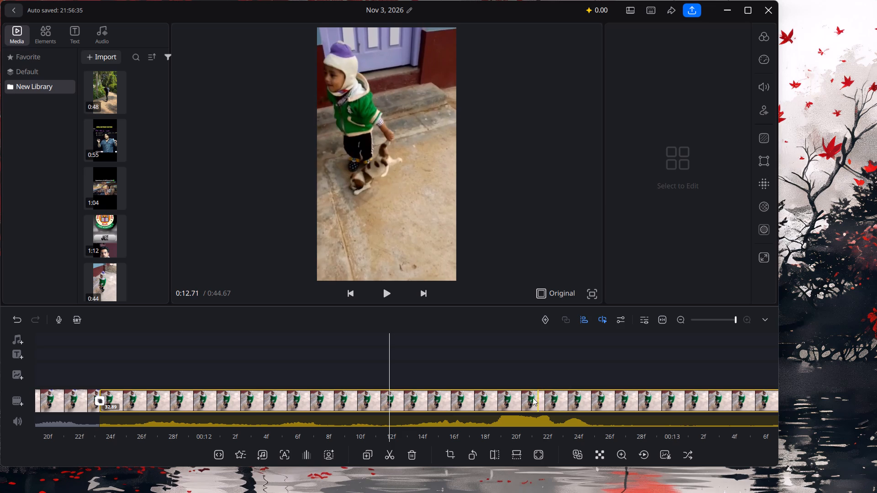
{"action": "left_click", "coordinate": [515, 399]}
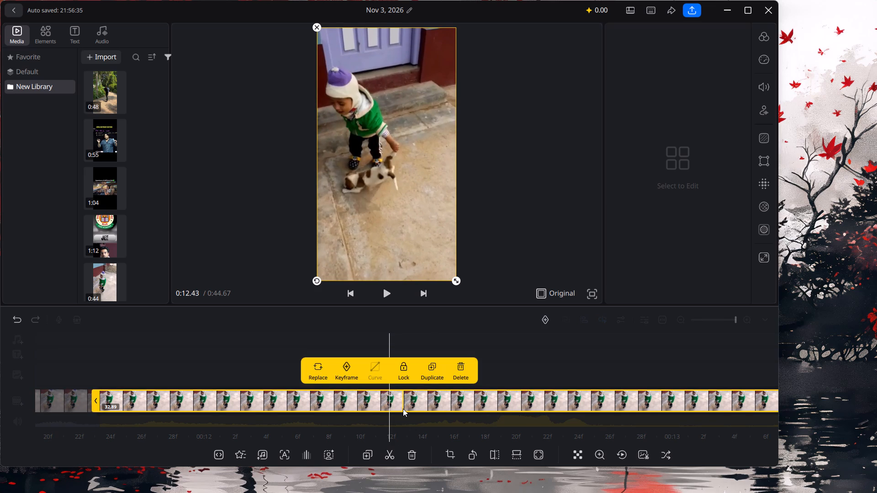
{"action": "left_click", "coordinate": [389, 460]}
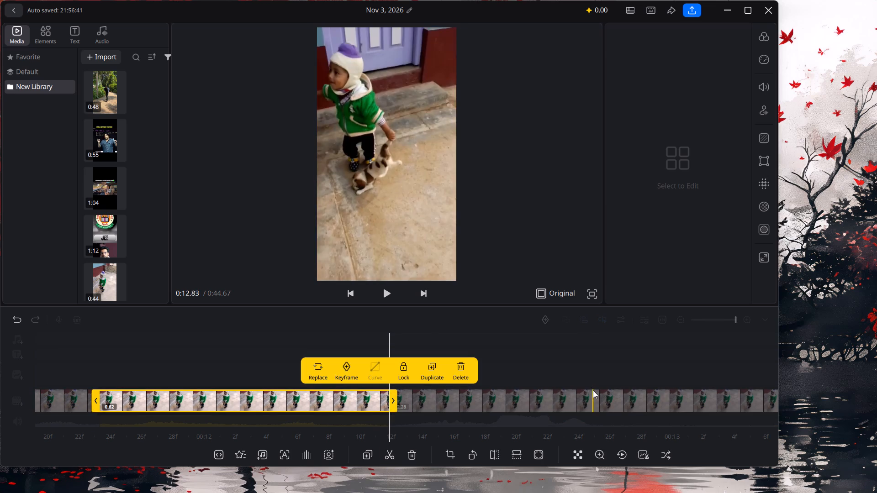
{"action": "left_click", "coordinate": [593, 390]}
{"action": "left_click", "coordinate": [397, 453]}
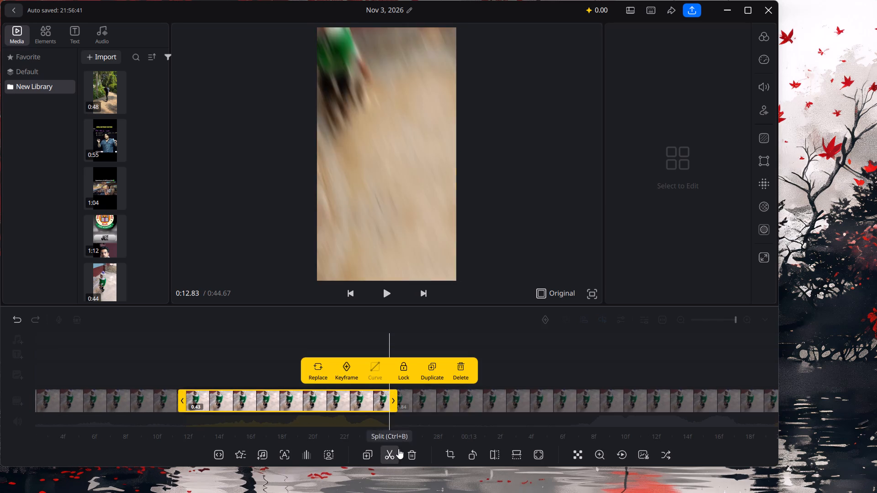
{"action": "left_click", "coordinate": [617, 393]}
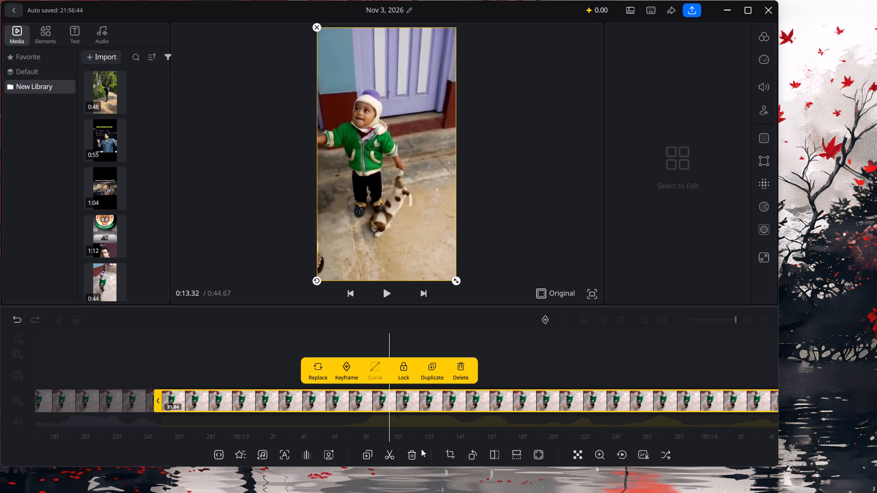
{"action": "left_click", "coordinate": [387, 454]}
Split the long clip that follows the 0:13.32 cut at about 0:13.79, 0:14.19 and 0:14.64.
{"action": "left_click", "coordinate": [609, 398]}
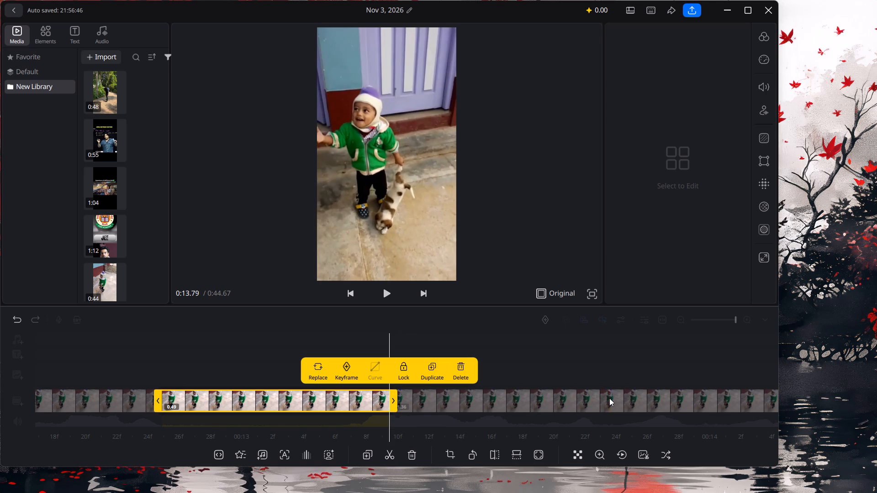
{"action": "left_click", "coordinate": [392, 457]}
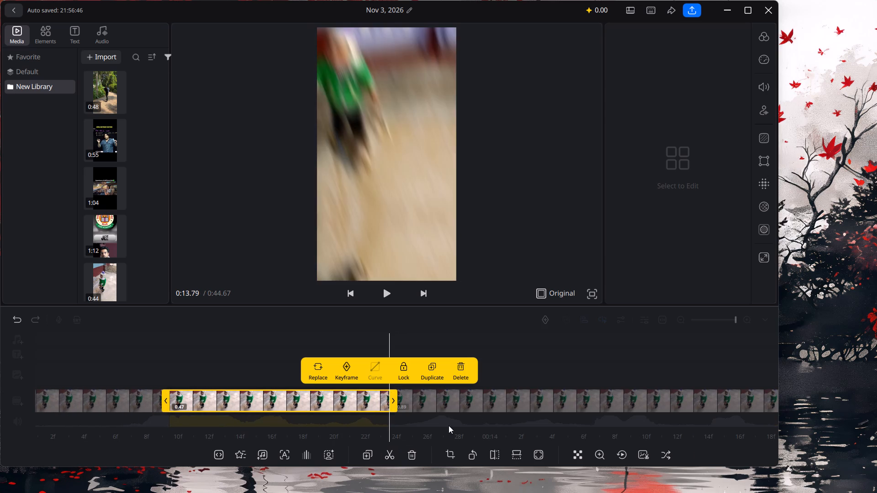
{"action": "left_click", "coordinate": [579, 396]}
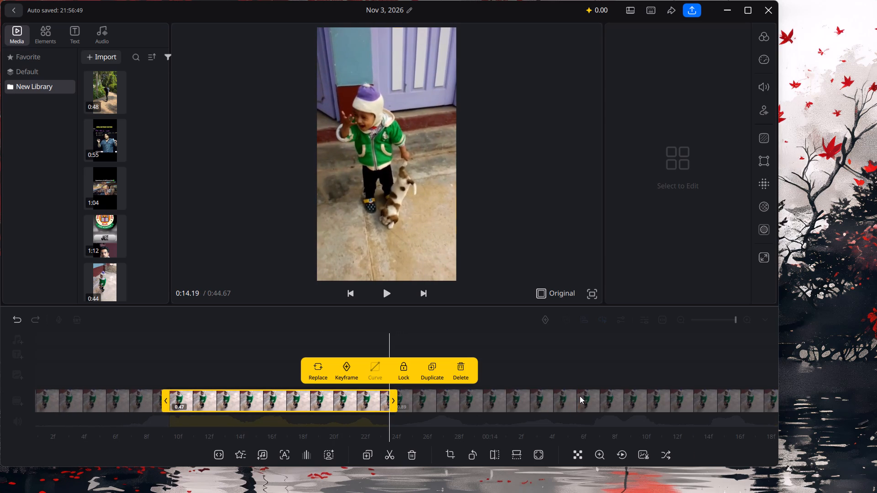
{"action": "left_click", "coordinate": [393, 451]}
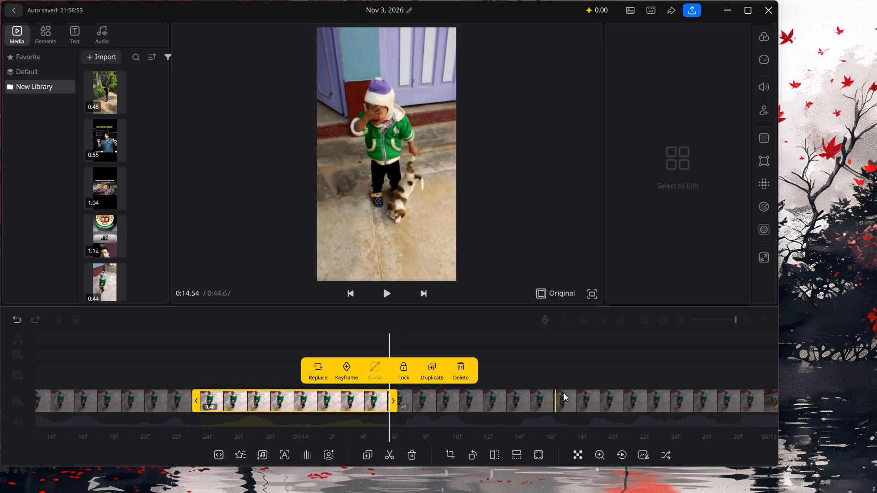
{"action": "left_click", "coordinate": [601, 393]}
{"action": "left_click", "coordinate": [390, 451]}
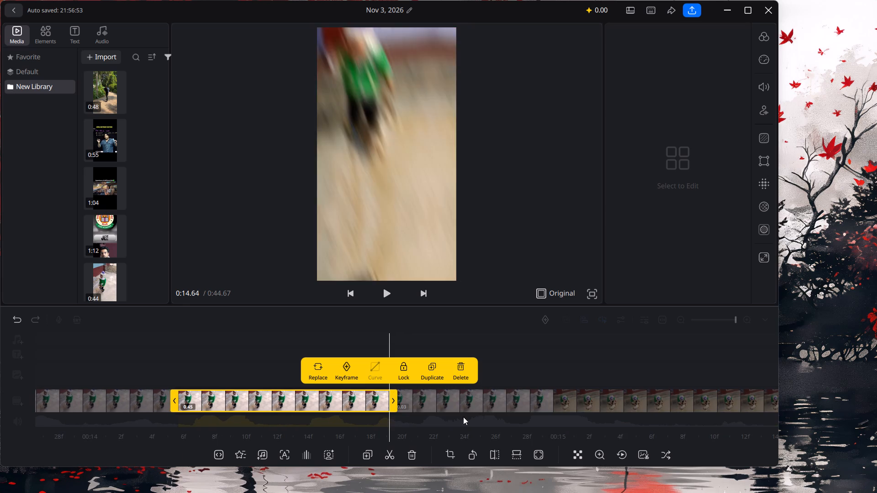
Split the long clip that follows the 0:14.64 cut at about 0:15.14, 0:15.64 and 0:16.14.
{"action": "left_click", "coordinate": [622, 392]}
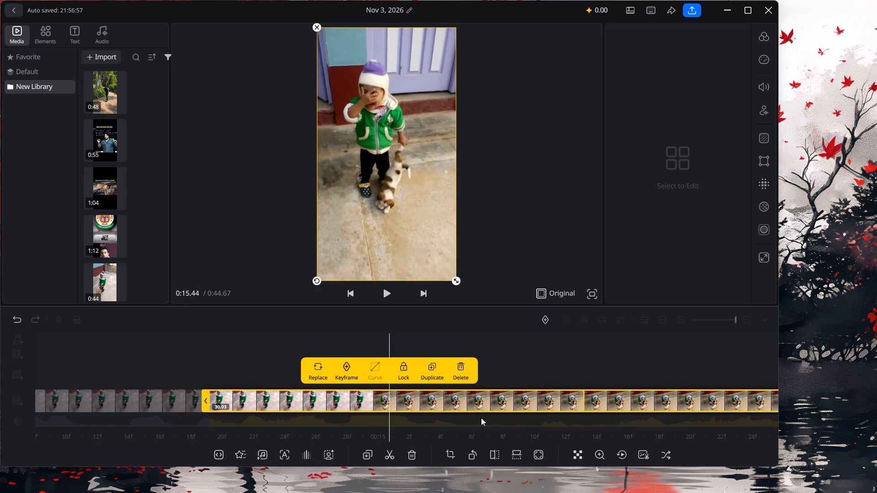
{"action": "left_click", "coordinate": [382, 456]}
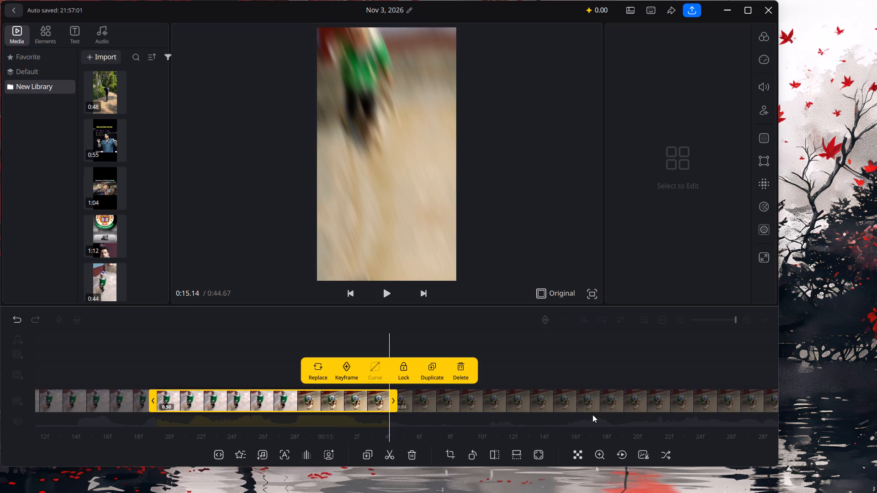
{"action": "left_click", "coordinate": [624, 406]}
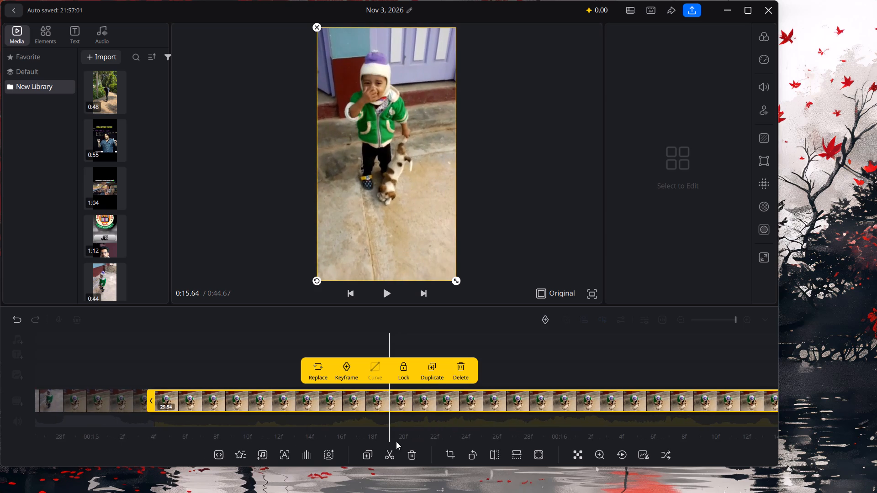
{"action": "left_click", "coordinate": [383, 449]}
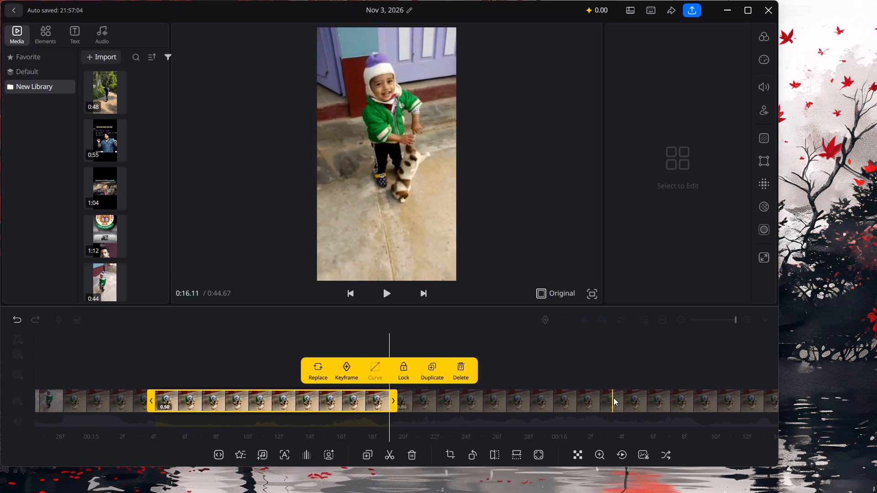
{"action": "left_click", "coordinate": [627, 397]}
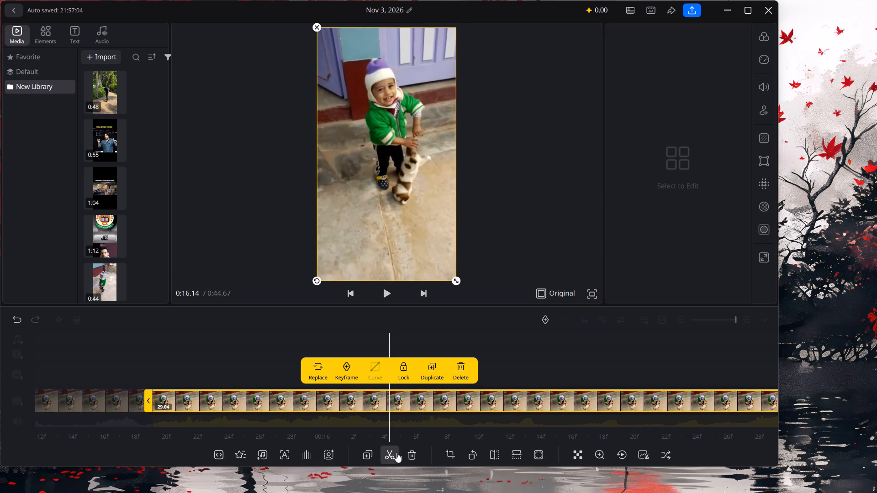
{"action": "left_click", "coordinate": [393, 453]}
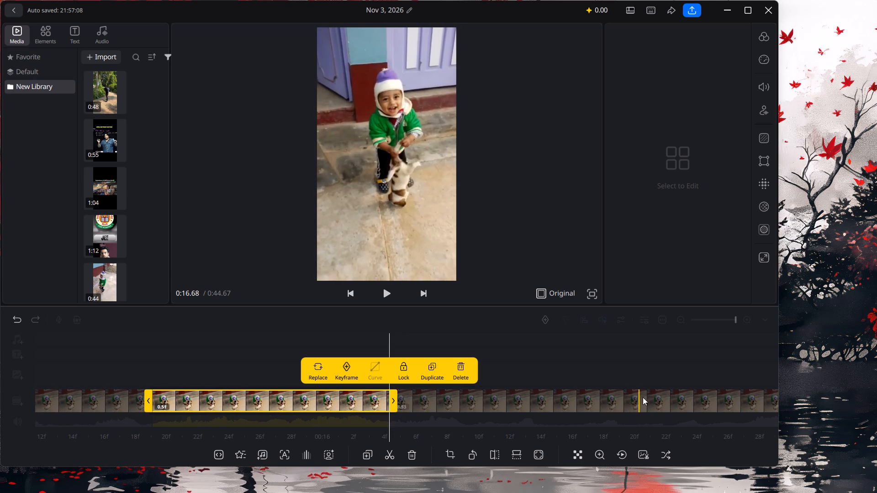
Split the long clip that follows the 0:16.14 cut at about 0:16.69, 0:17.25 and 0:17.80.
{"action": "left_click", "coordinate": [647, 397]}
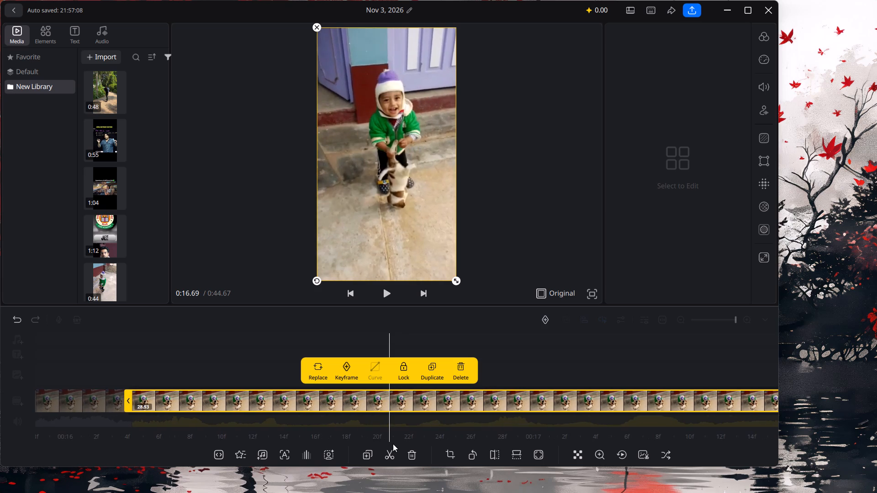
{"action": "left_click", "coordinate": [392, 449]}
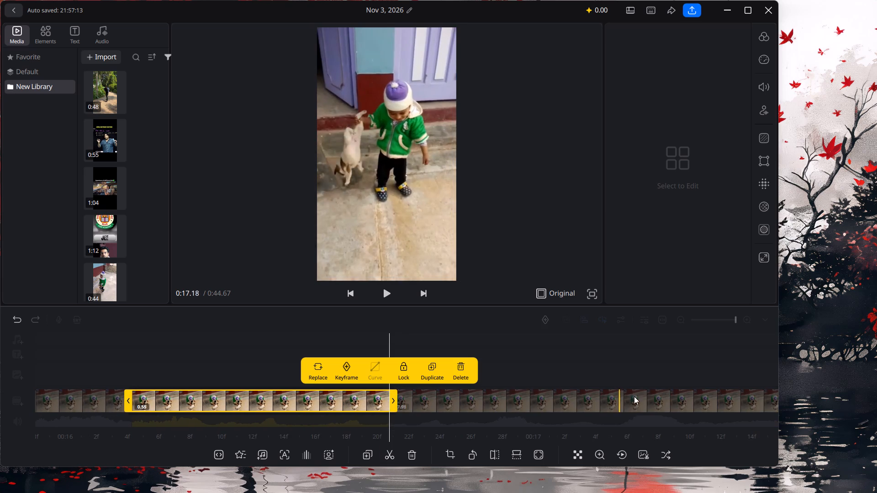
{"action": "left_click", "coordinate": [648, 399]}
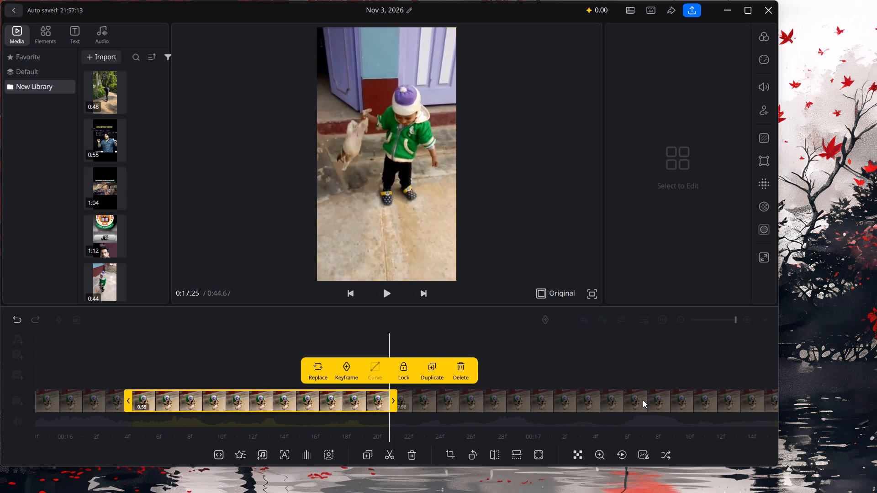
{"action": "left_click", "coordinate": [385, 446]}
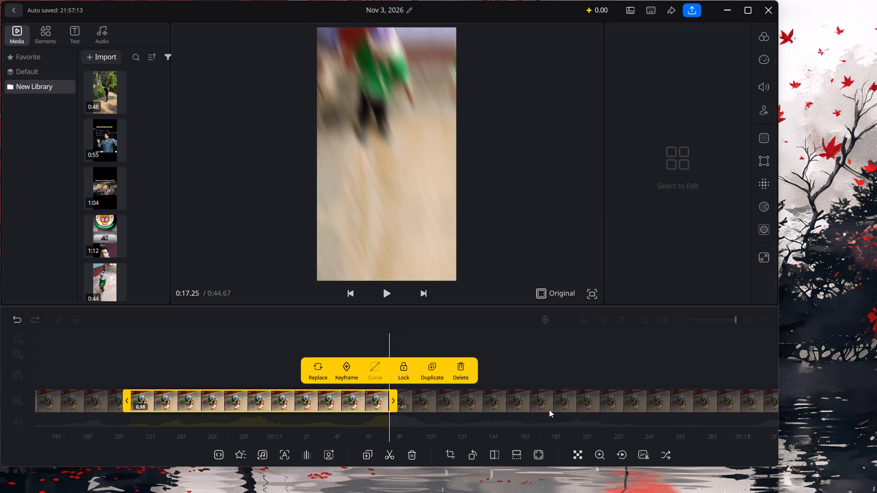
{"action": "left_click", "coordinate": [647, 408]}
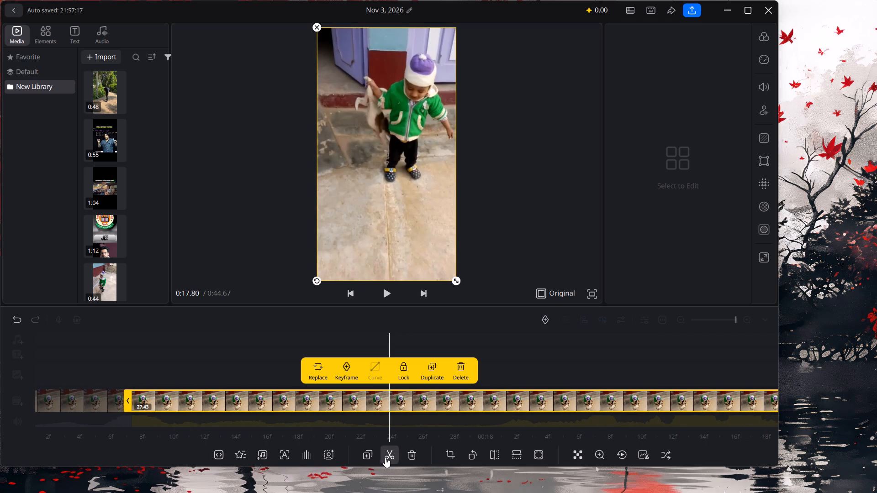
{"action": "left_click", "coordinate": [386, 457]}
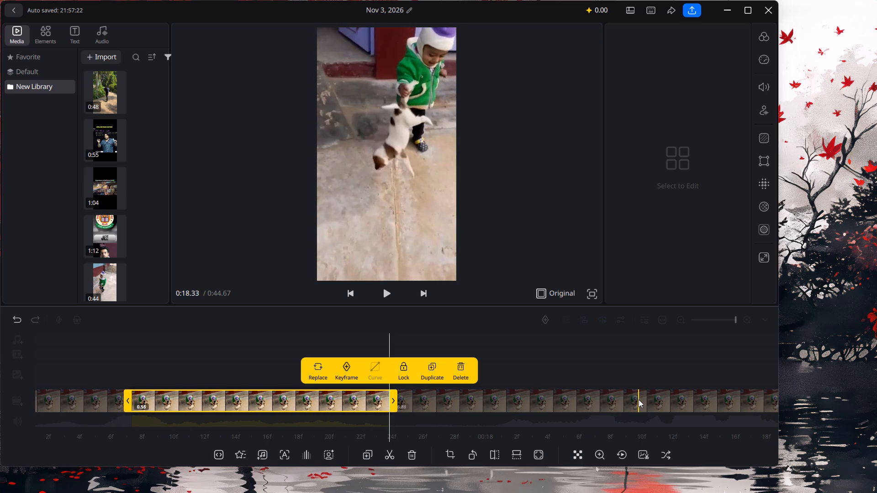
Split the long clip that follows the 0:17.80 cut at about 0:18.35, 0:18.85 and 0:19.31.
{"action": "left_click", "coordinate": [648, 399]}
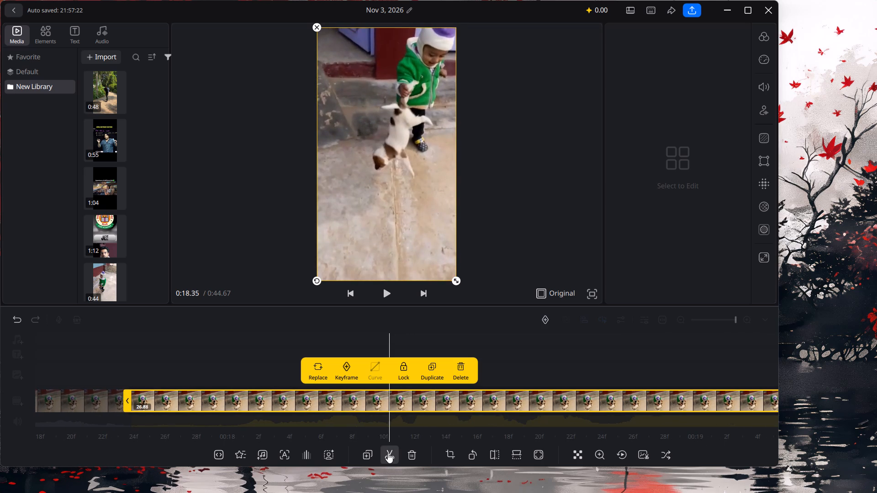
{"action": "left_click", "coordinate": [388, 453]}
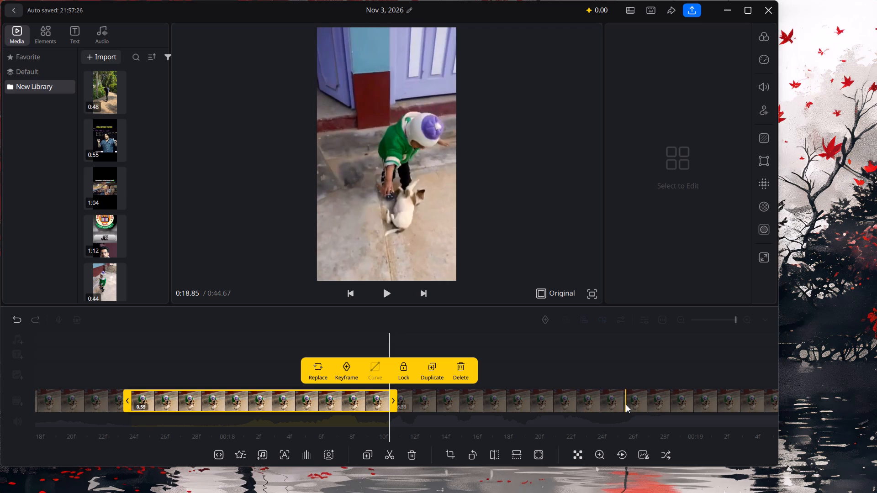
{"action": "left_click", "coordinate": [626, 404]}
{"action": "left_click", "coordinate": [387, 463]}
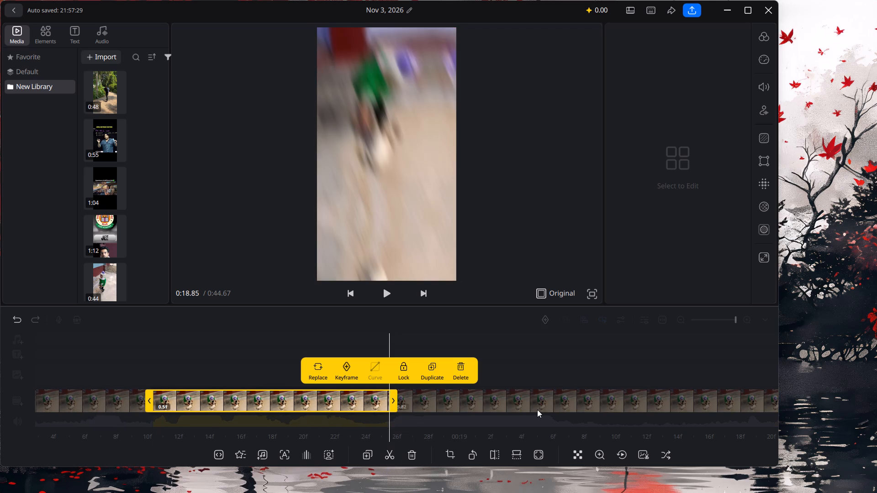
{"action": "left_click", "coordinate": [604, 399]}
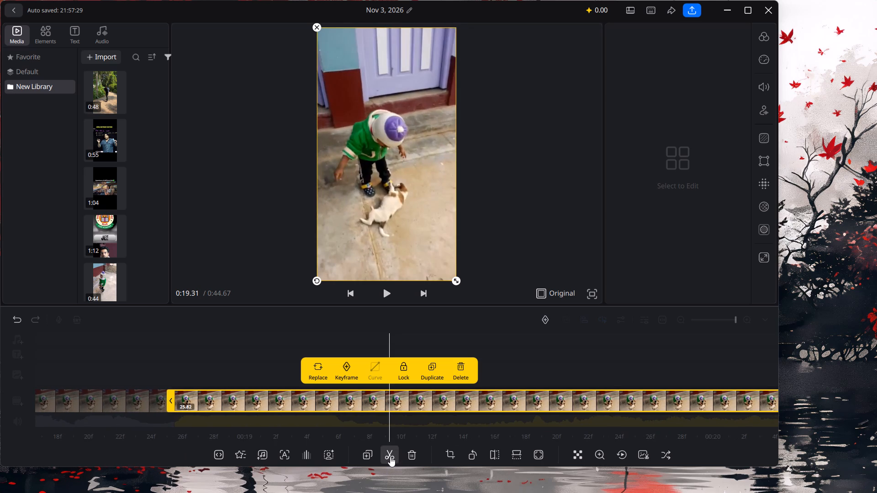
{"action": "left_click", "coordinate": [390, 456]}
Split the long clip that follows the 0:19.31 cut at about 0:19.71, 0:20.16 and 0:20.61.
{"action": "left_click", "coordinate": [578, 406]}
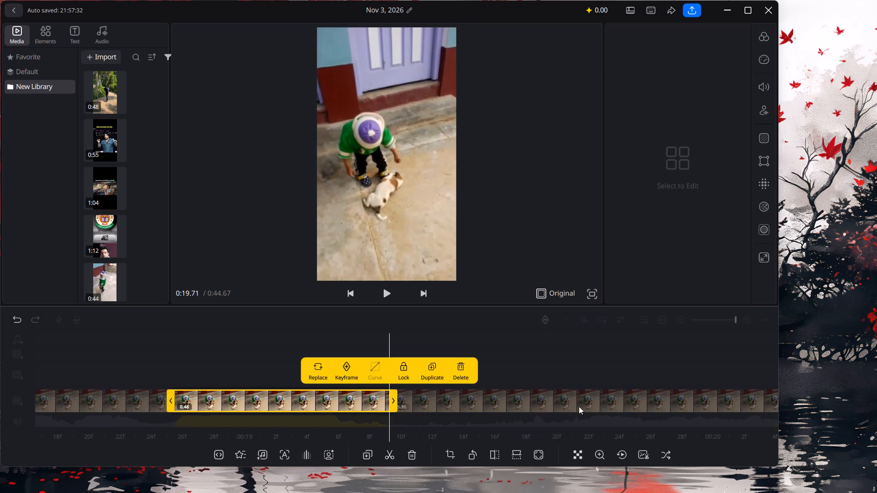
{"action": "left_click", "coordinate": [387, 446]}
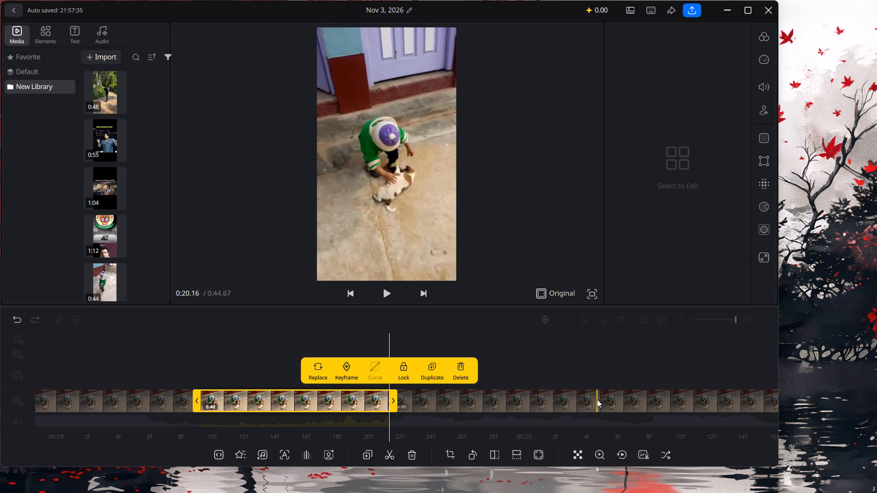
{"action": "left_click", "coordinate": [600, 393]}
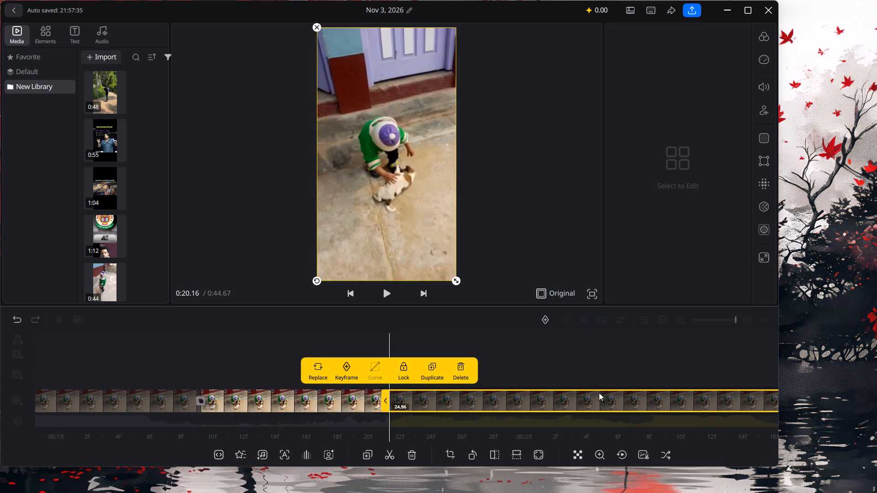
{"action": "left_click", "coordinate": [386, 455]}
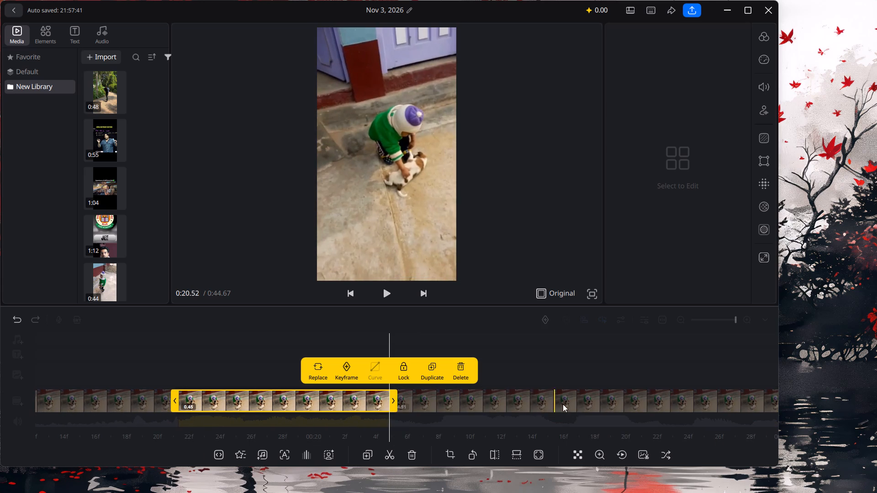
{"action": "left_click", "coordinate": [598, 404]}
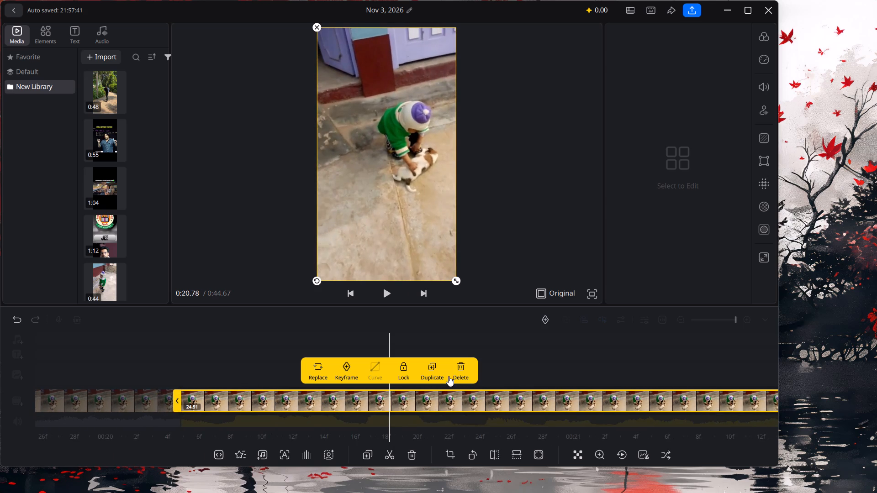
{"action": "left_click", "coordinate": [394, 453]}
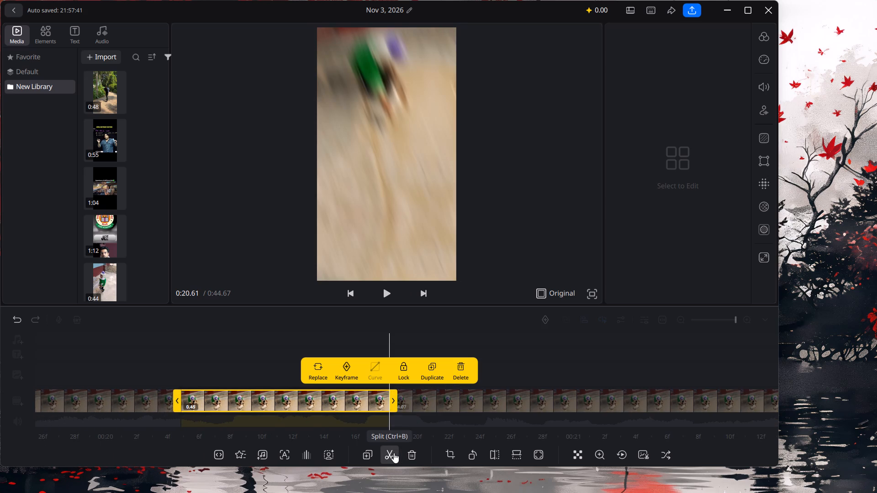
Split the long clip that follows the 0:20.61 cut at about 0:21.11, 0:21.66 and 0:22.16.
{"action": "left_click", "coordinate": [624, 406]}
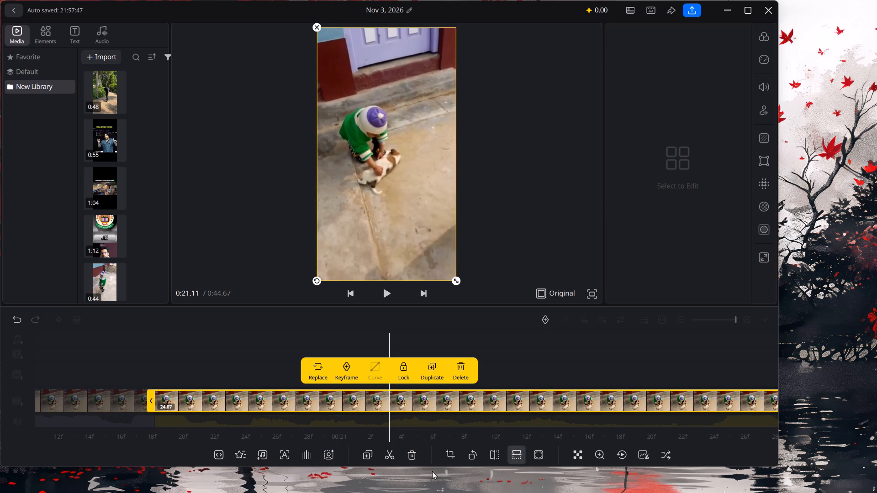
{"action": "left_click", "coordinate": [389, 463]}
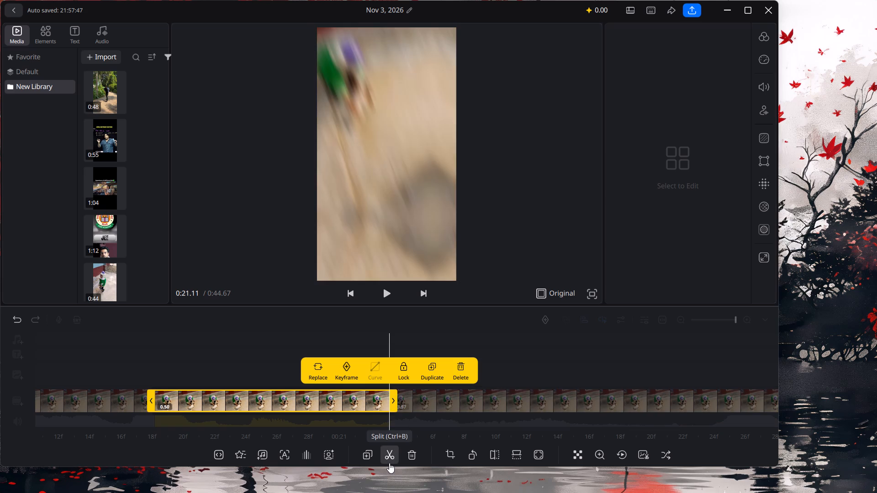
{"action": "left_click", "coordinate": [646, 401]}
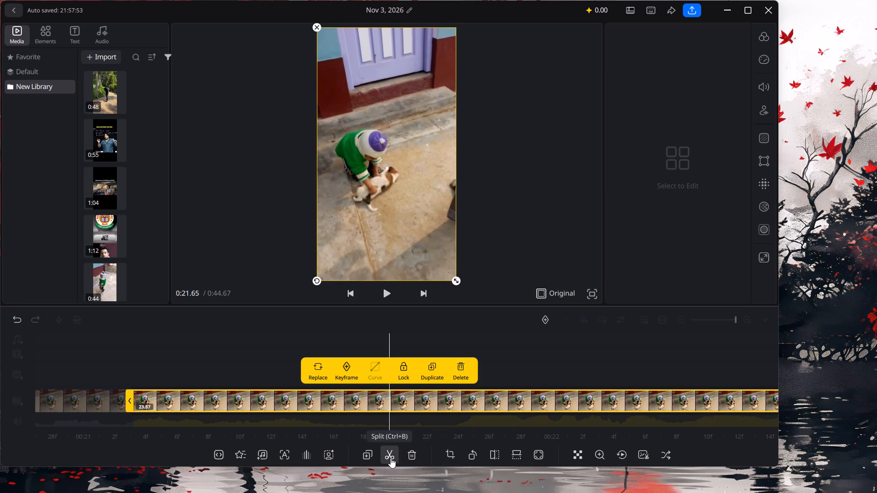
{"action": "left_click", "coordinate": [391, 458]}
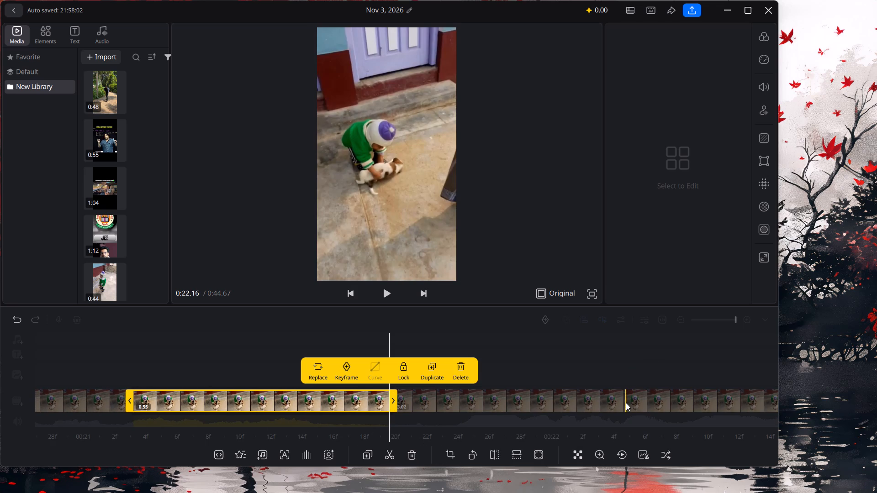
{"action": "left_click", "coordinate": [626, 403]}
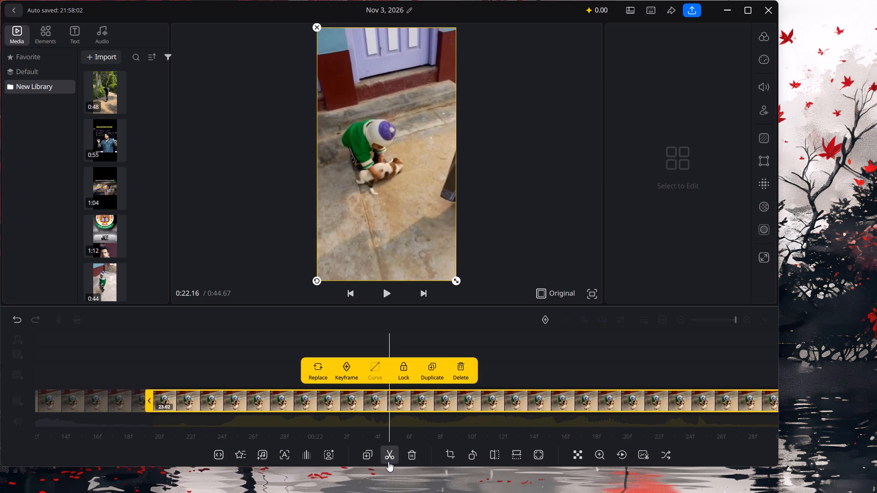
{"action": "left_click", "coordinate": [388, 462]}
Remove the transition from the cut at about 0:22.16 by setting it to None.
{"action": "left_click", "coordinate": [392, 397]}
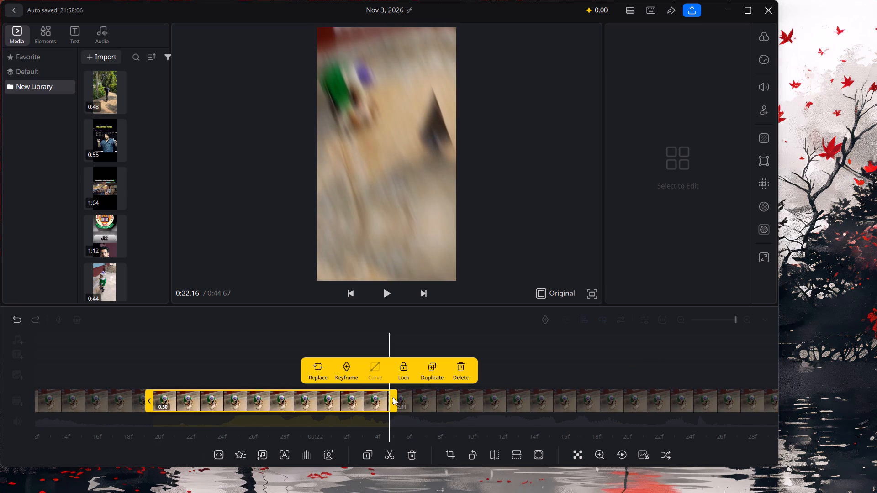
{"action": "left_click", "coordinate": [554, 360]}
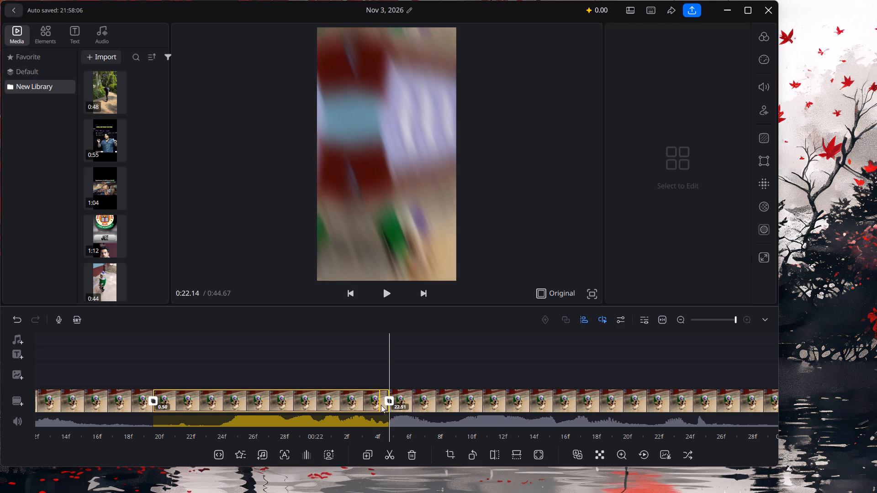
{"action": "left_click", "coordinate": [390, 398]}
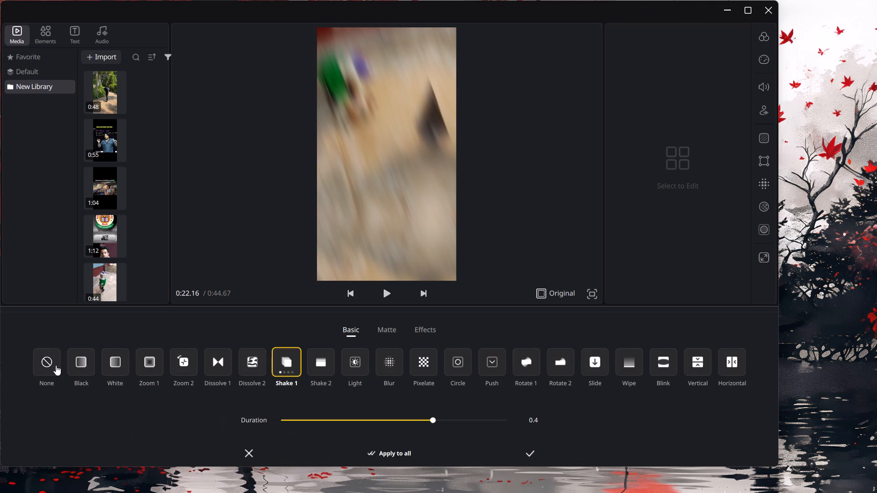
{"action": "left_click", "coordinate": [56, 365]}
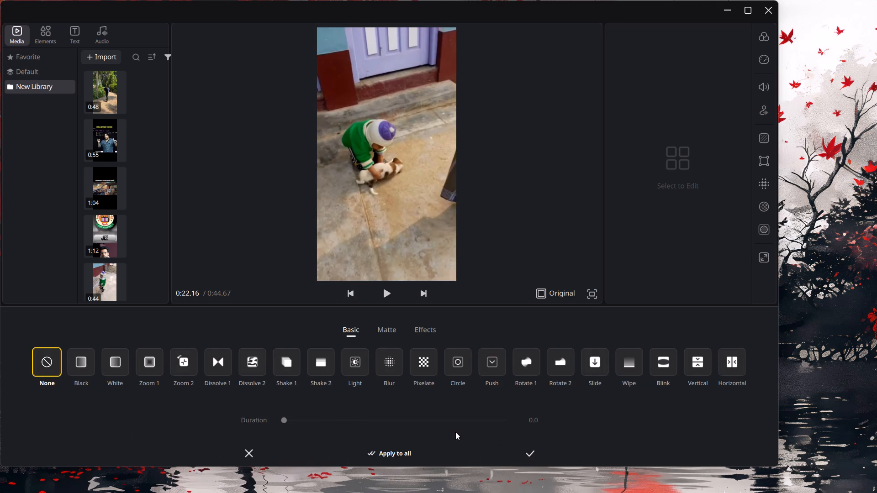
{"action": "left_click_drag", "start_coordinate": [458, 420], "coordinate": [529, 409]}
{"action": "left_click", "coordinate": [527, 456]}
Change the transition at the 0:21.11 cut to Zoom 2 with a 0.5 duration.
{"action": "left_click_drag", "start_coordinate": [334, 364], "coordinate": [554, 362]}
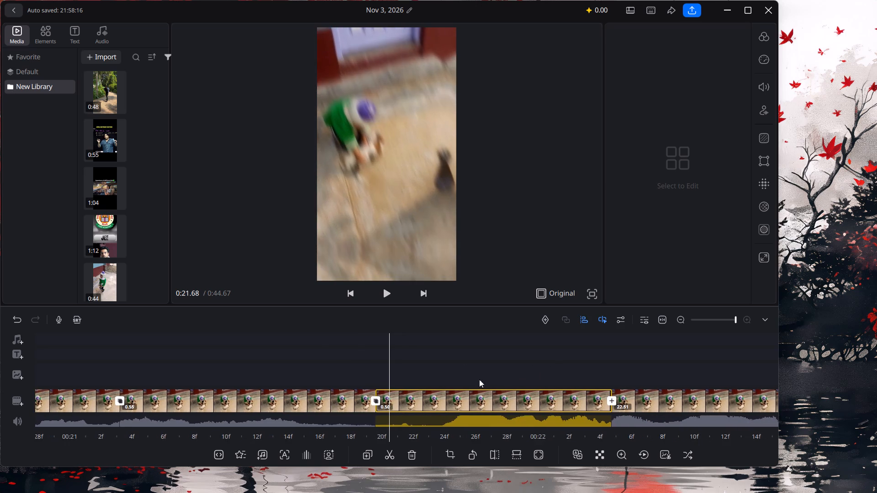
{"action": "left_click_drag", "start_coordinate": [392, 382], "coordinate": [567, 383]}
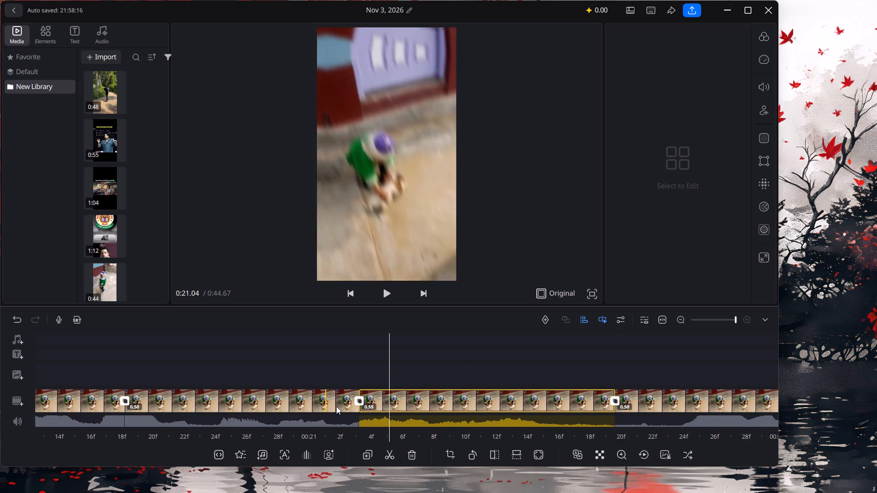
{"action": "left_click", "coordinate": [355, 399]}
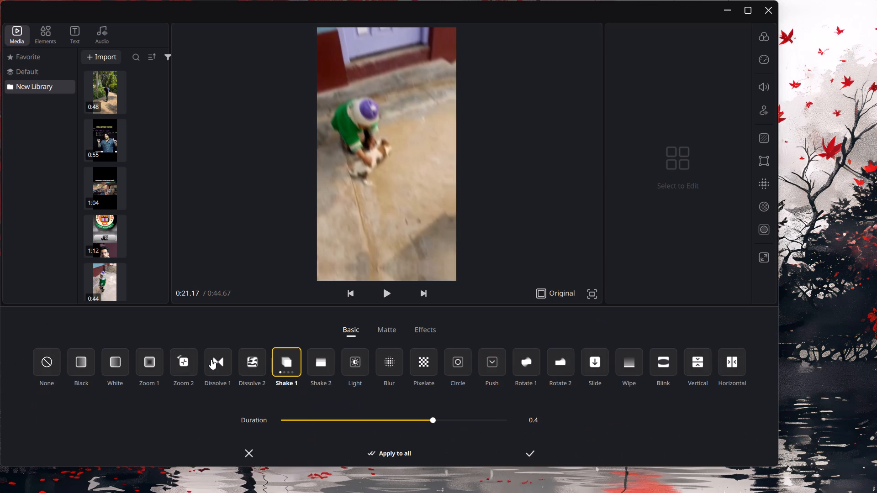
{"action": "left_click", "coordinate": [170, 369]}
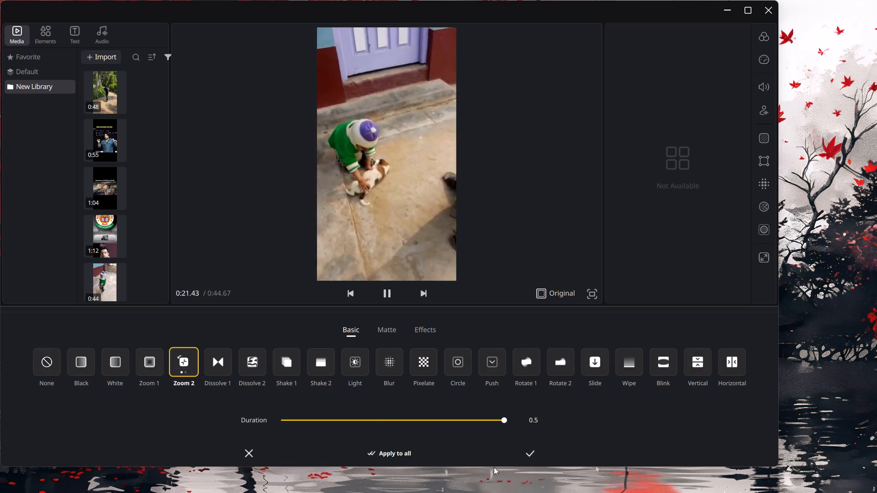
{"action": "left_click", "coordinate": [527, 462]}
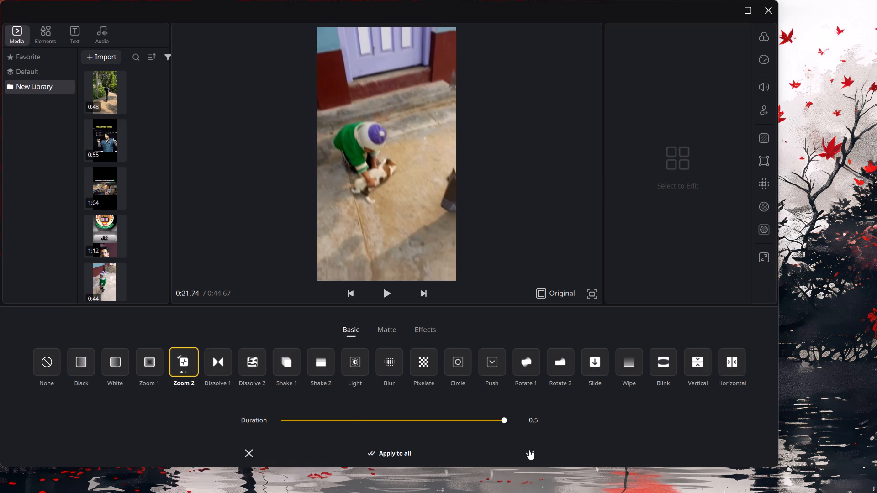
{"action": "left_click", "coordinate": [529, 450]}
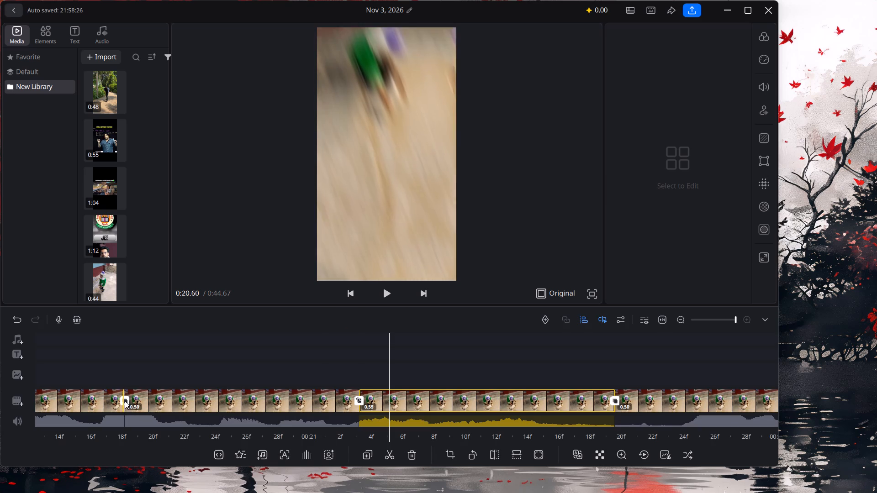
Change the transition at the 0:20.61 cut to White with a 0.4 duration.
{"action": "left_click", "coordinate": [127, 399]}
{"action": "left_click", "coordinate": [121, 368]}
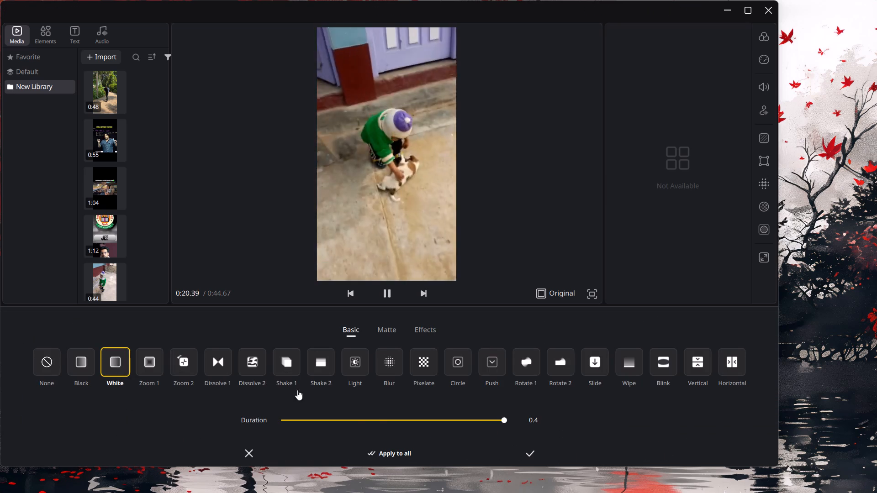
{"action": "left_click", "coordinate": [524, 452]}
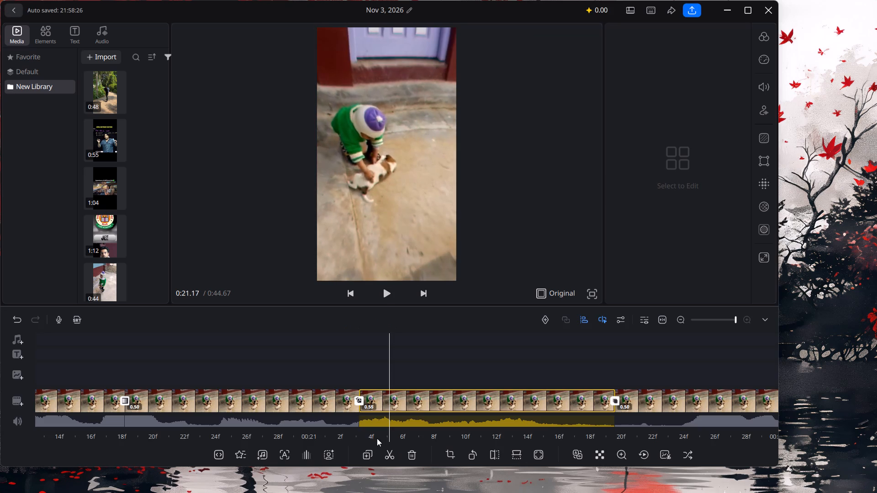
Change the transition at the 0:19.71 cut to Light with a 0.4 duration.
{"action": "left_click_drag", "start_coordinate": [278, 371], "coordinate": [829, 315]}
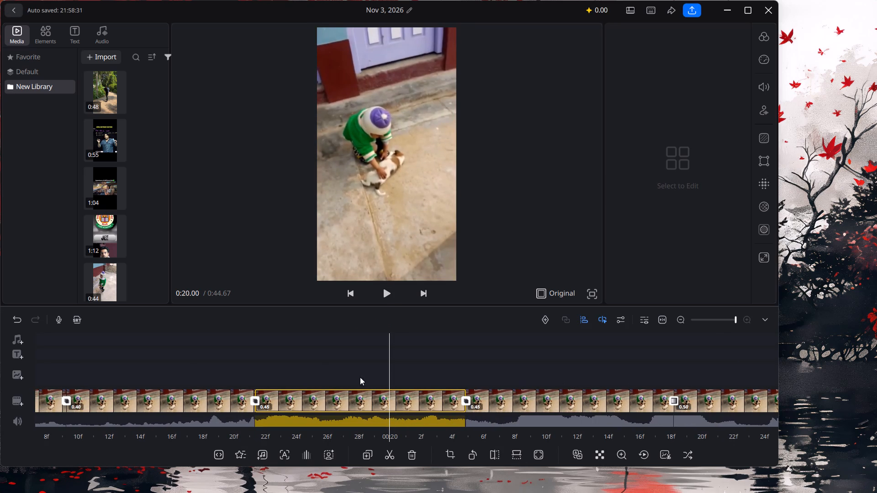
{"action": "left_click", "coordinate": [257, 401]}
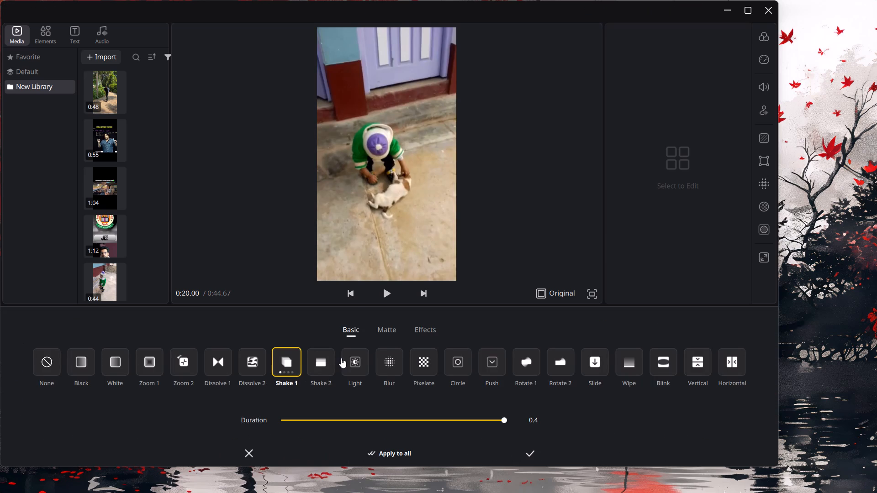
{"action": "left_click", "coordinate": [370, 357]}
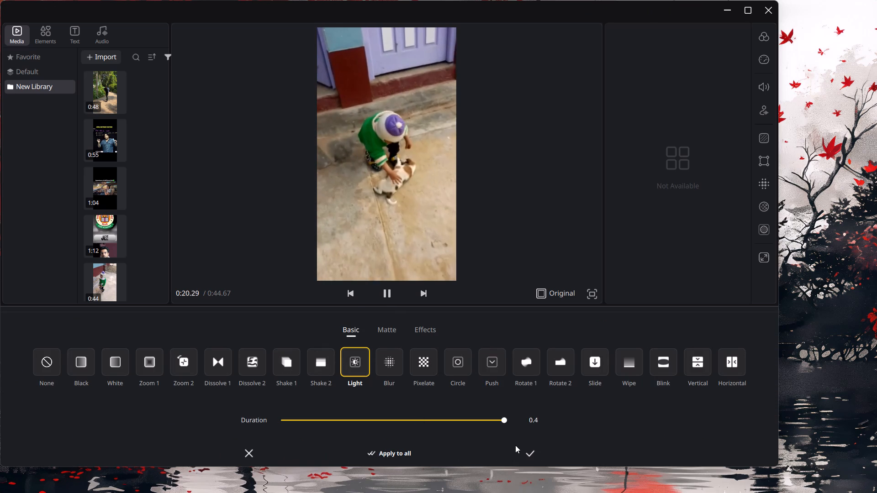
{"action": "left_click", "coordinate": [524, 449]}
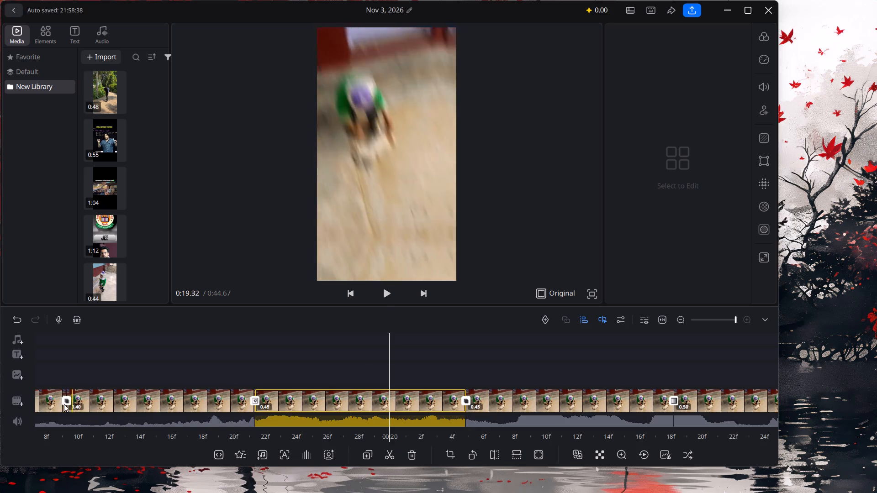
Change the transition at the 0:19.31 cut to Black with a 0.4 duration.
{"action": "left_click", "coordinate": [64, 403]}
{"action": "left_click", "coordinate": [74, 362]}
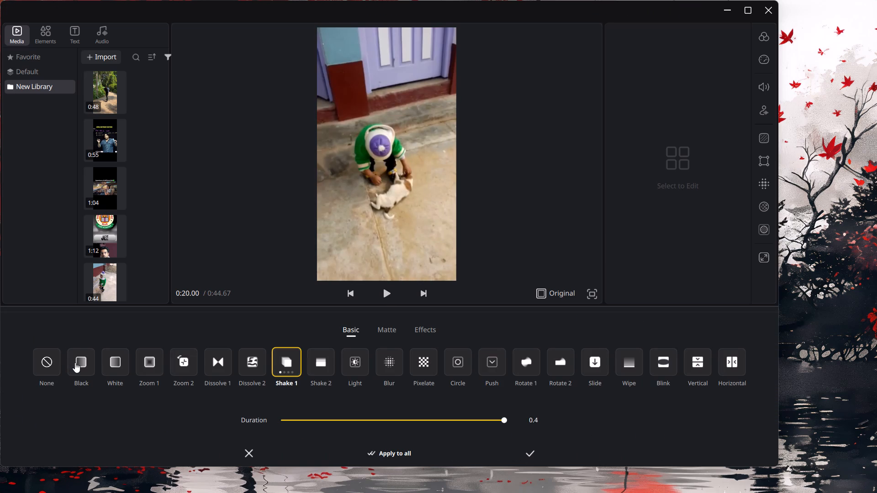
{"action": "left_click", "coordinate": [533, 456]}
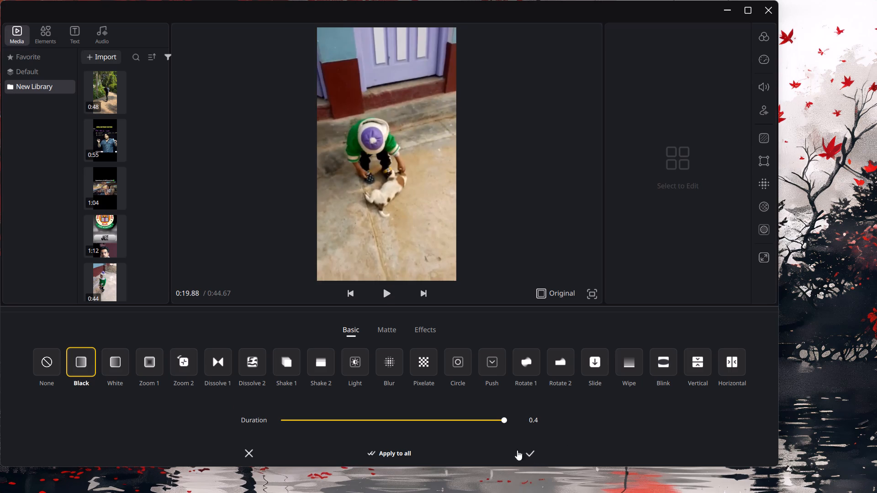
Change the transition at the 0:17.80 cut to Vertical with a 0.6 duration.
{"action": "left_click_drag", "start_coordinate": [218, 364], "coordinate": [799, 343]}
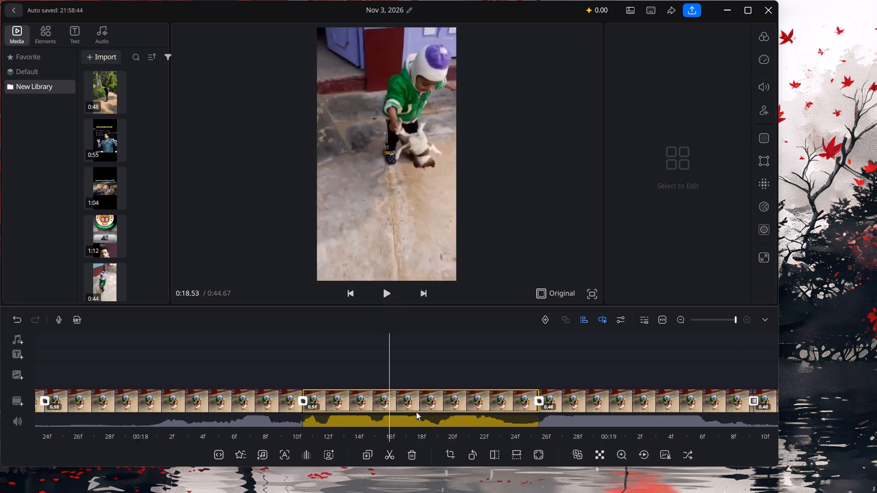
{"action": "left_click", "coordinate": [87, 397]}
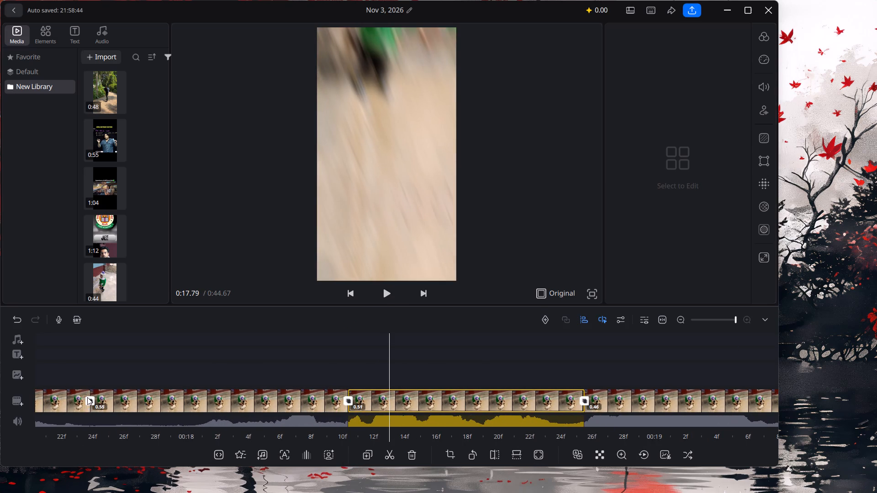
{"action": "left_click", "coordinate": [693, 368]}
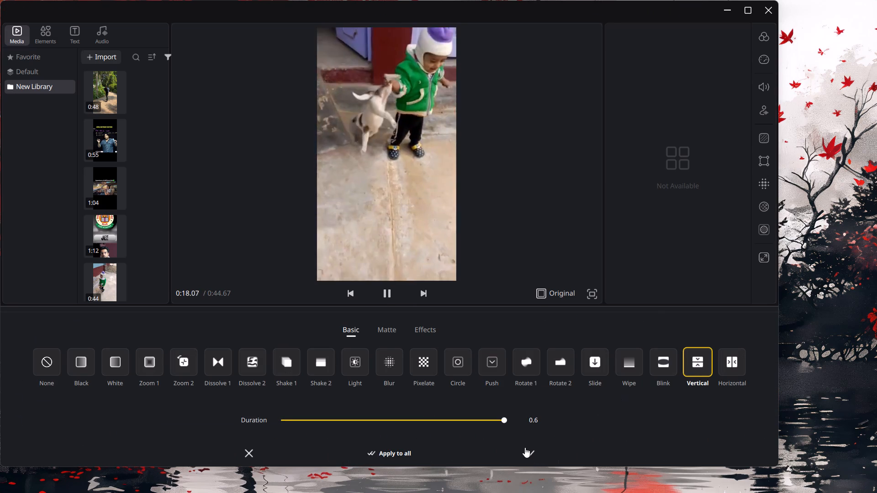
{"action": "left_click", "coordinate": [525, 447]}
Change the transition at the 0:18.85 cut to Pixelate after trying Blur.
{"action": "left_click", "coordinate": [586, 405]}
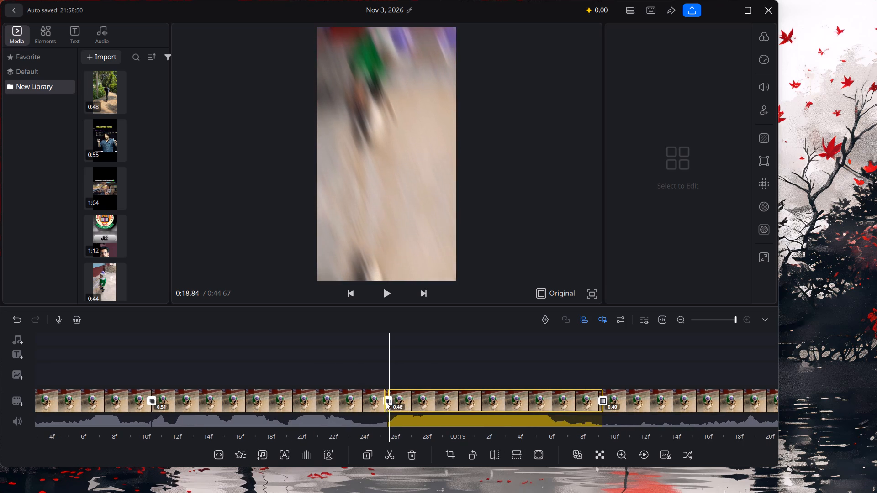
{"action": "left_click", "coordinate": [386, 400]}
{"action": "left_click", "coordinate": [390, 378]}
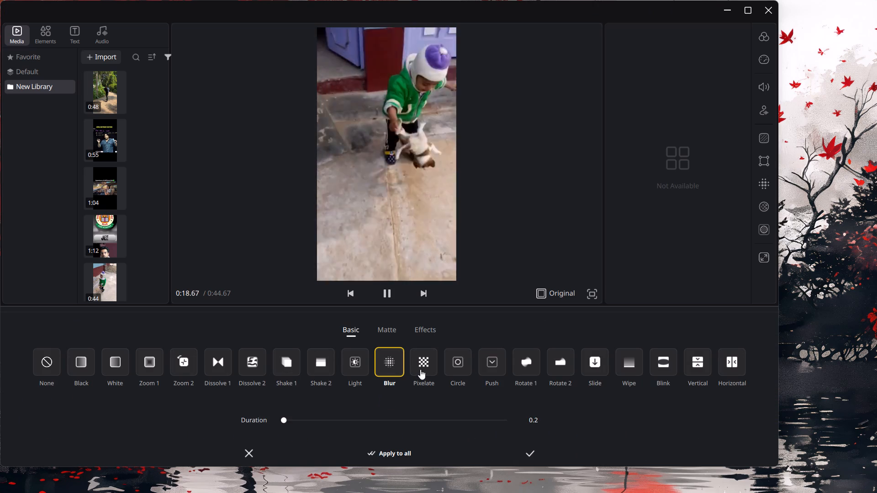
{"action": "left_click", "coordinate": [423, 369]}
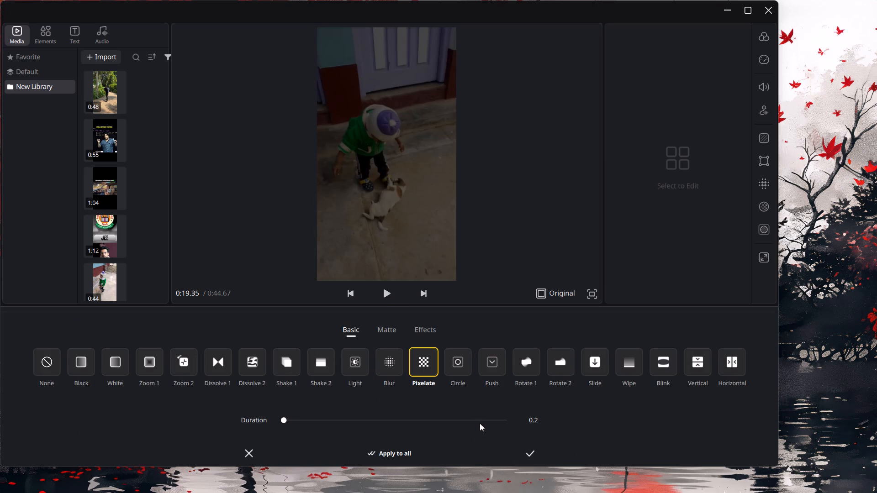
{"action": "left_click_drag", "start_coordinate": [480, 423], "coordinate": [505, 419]}
{"action": "left_click", "coordinate": [532, 456]}
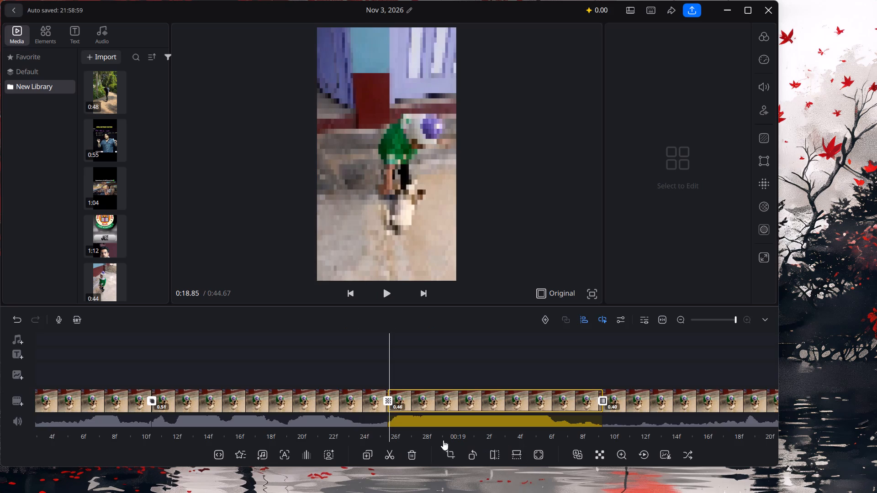
Change the transition at the 0:13.81 cut to Push with the longest available duration.
{"action": "left_click_drag", "start_coordinate": [225, 408], "coordinate": [502, 402]}
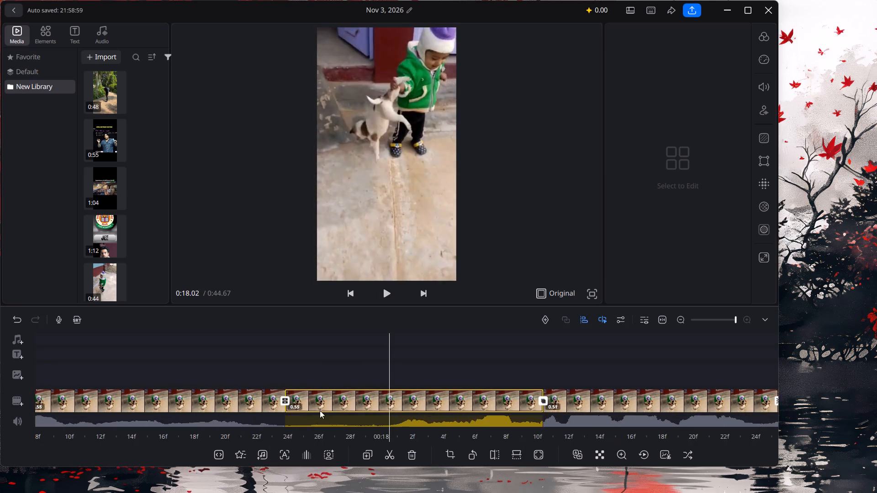
{"action": "left_click_drag", "start_coordinate": [134, 418], "coordinate": [569, 419]}
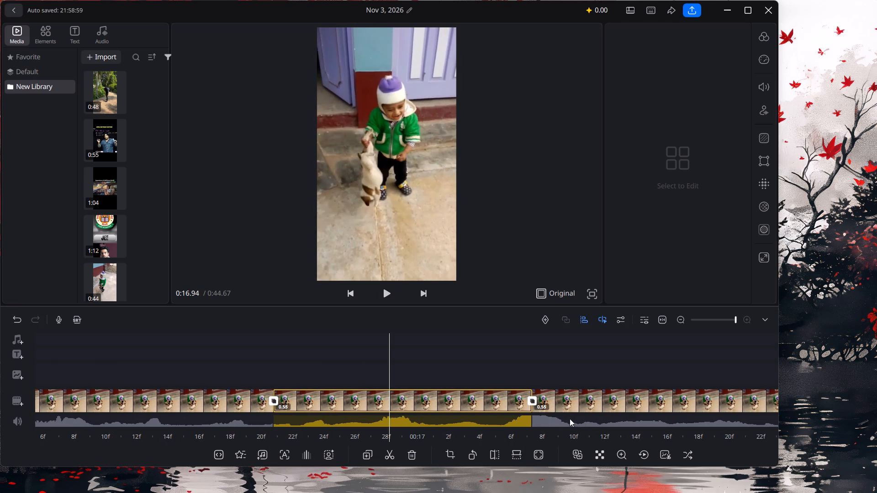
{"action": "left_click_drag", "start_coordinate": [264, 431], "coordinate": [554, 424]}
{"action": "left_click_drag", "start_coordinate": [347, 420], "coordinate": [632, 394]}
{"action": "left_click_drag", "start_coordinate": [374, 408], "coordinate": [645, 394]}
{"action": "left_click_drag", "start_coordinate": [412, 400], "coordinate": [630, 393]}
{"action": "left_click_drag", "start_coordinate": [469, 404], "coordinate": [660, 390]}
{"action": "left_click", "coordinate": [81, 407]}
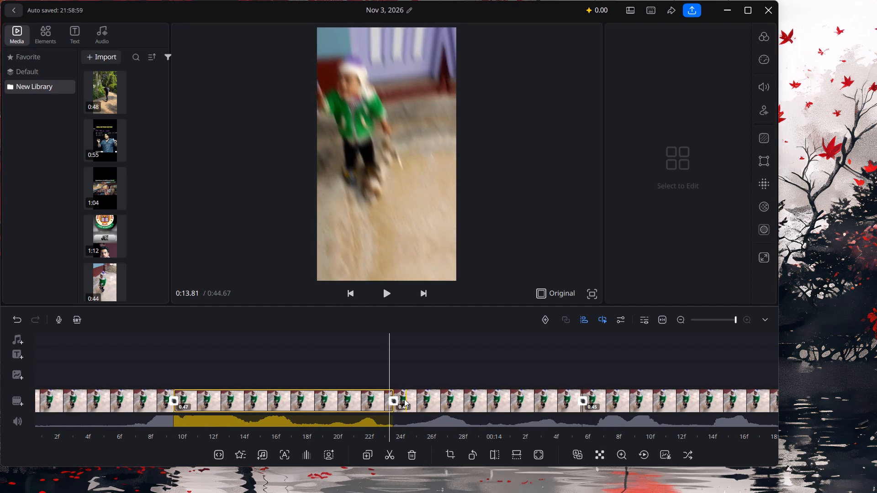
{"action": "left_click", "coordinate": [393, 399]}
{"action": "left_click", "coordinate": [497, 358]}
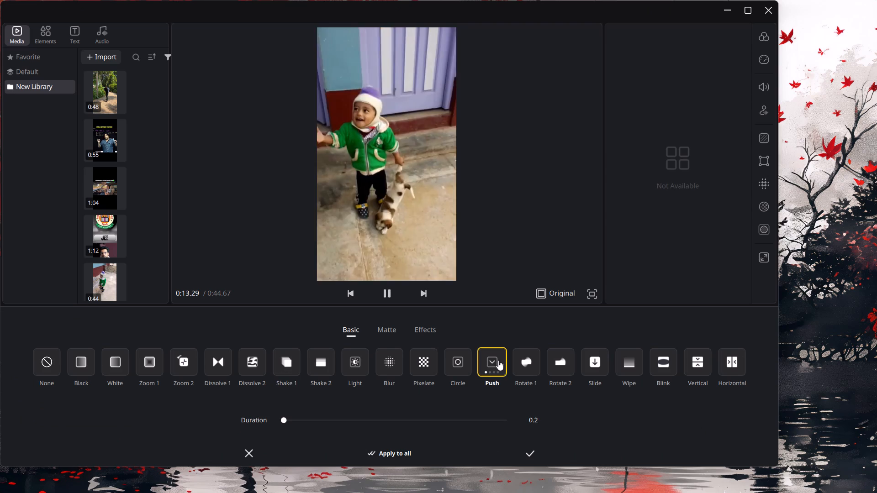
{"action": "left_click", "coordinate": [506, 424]}
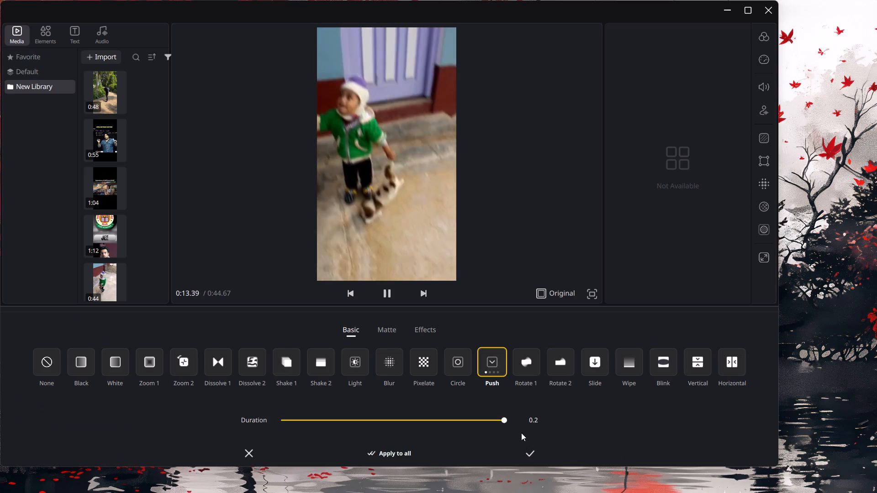
{"action": "left_click", "coordinate": [538, 456]}
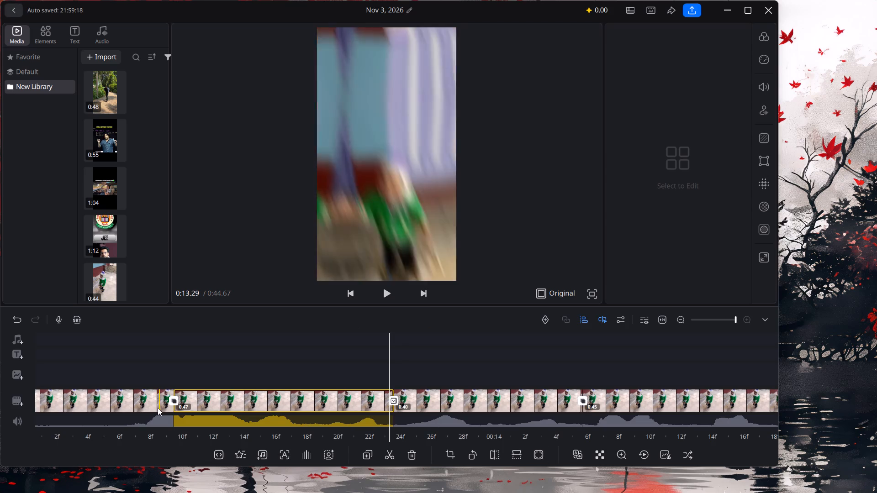
Change the transition at the 0:13.33 cut to Horizontal with a 0.5 duration.
{"action": "left_click", "coordinate": [172, 394]}
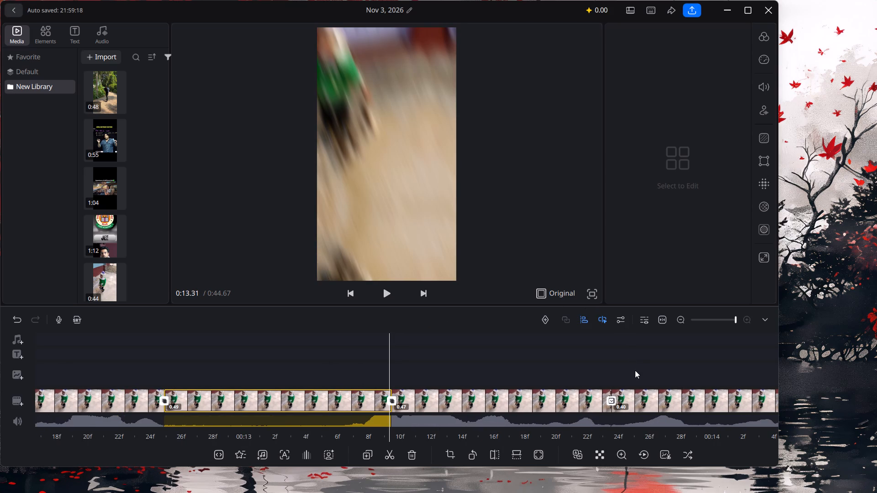
{"action": "left_click", "coordinate": [394, 401]}
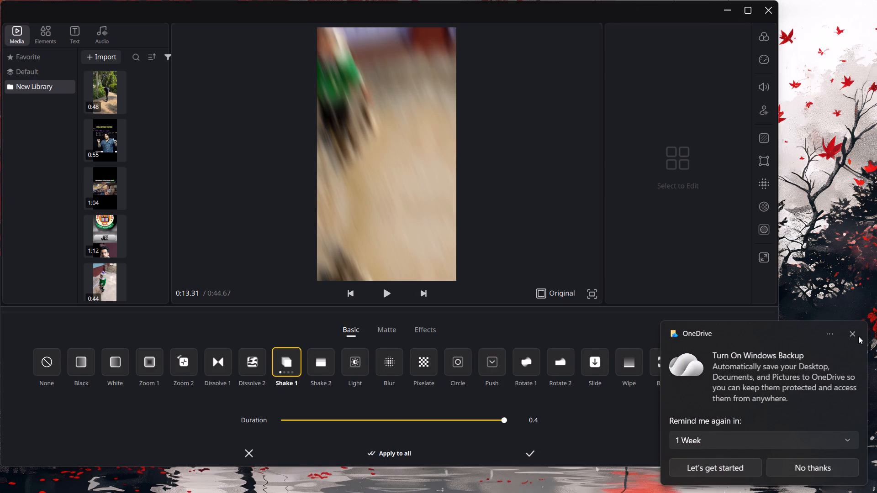
{"action": "left_click", "coordinate": [858, 336]}
{"action": "left_click", "coordinate": [738, 380]}
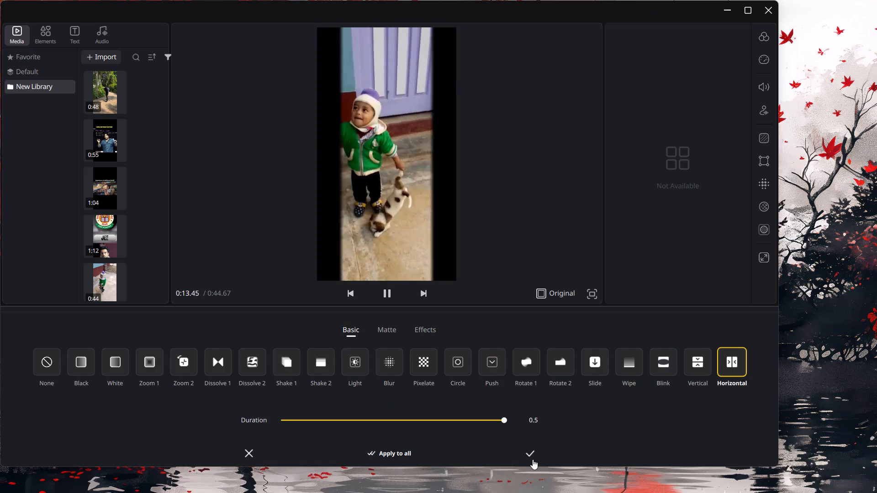
{"action": "left_click", "coordinate": [525, 454]}
Split the long uncut clip at the end of the video at 0:22.67 and again at 0:23.26.
{"action": "left_click_drag", "start_coordinate": [631, 371], "coordinate": [0, 372]}
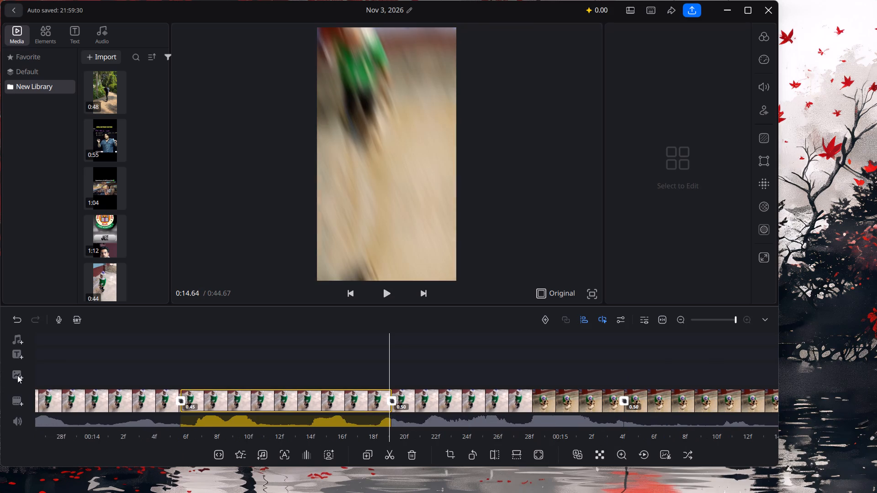
{"action": "left_click_drag", "start_coordinate": [555, 347], "coordinate": [186, 378]}
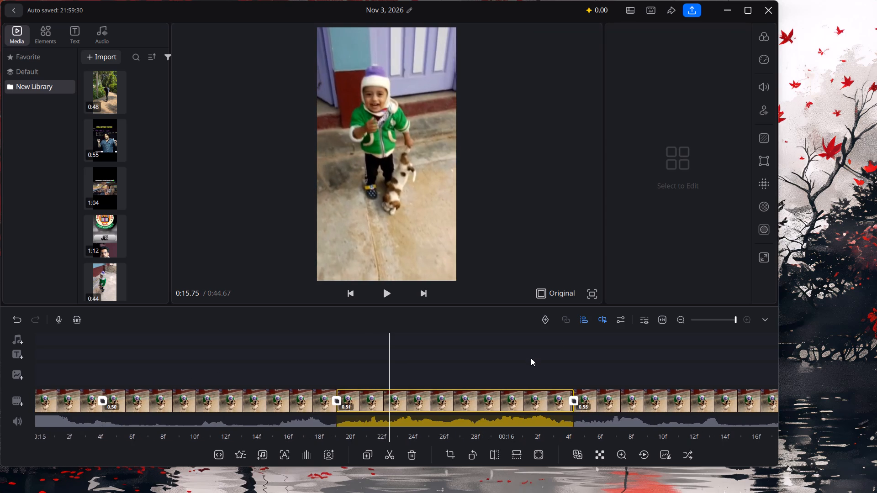
{"action": "key", "text": "Right"}
{"action": "key", "text": "Right"}
{"action": "key", "text": "Right"}
{"action": "key", "text": "Right"}
{"action": "key", "text": "Right"}
{"action": "key", "text": "Right"}
{"action": "key", "text": "Right"}
{"action": "key", "text": "Right"}
{"action": "key", "text": "Right"}
{"action": "key", "text": "Right"}
{"action": "key", "text": "Right"}
{"action": "key", "text": "Right"}
{"action": "key", "text": "Right"}
{"action": "key", "text": "Right"}
{"action": "key", "text": "Right"}
{"action": "key", "text": "Right"}
{"action": "key", "text": "Right"}
{"action": "key", "text": "Right"}
{"action": "key", "text": "Right"}
{"action": "key", "text": "Right"}
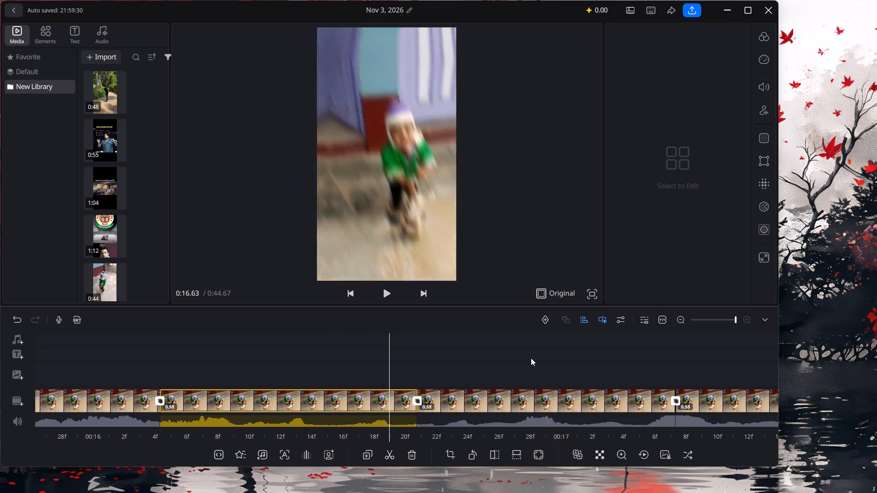
{"action": "key", "text": "Right"}
{"action": "key", "text": "Right"}
{"action": "key", "text": "Right"}
{"action": "key", "text": "Right"}
{"action": "key", "text": "Right"}
{"action": "key", "text": "Right"}
{"action": "key", "text": "Right"}
{"action": "key", "text": "Right"}
{"action": "key", "text": "Right"}
{"action": "key", "text": "Right"}
{"action": "key", "text": "Right"}
{"action": "key", "text": "Right"}
{"action": "key", "text": "Right"}
{"action": "key", "text": "Right"}
{"action": "key", "text": "Right"}
{"action": "key", "text": "Right"}
{"action": "key", "text": "Right"}
{"action": "key", "text": "Right"}
{"action": "key", "text": "Right"}
{"action": "key", "text": "Right"}
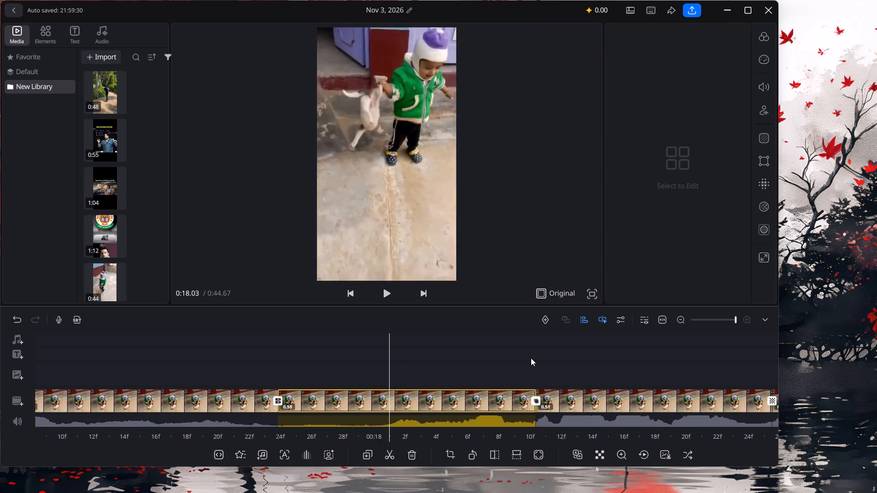
{"action": "key", "text": "Right"}
{"action": "key", "text": "Right"}
{"action": "key", "text": "Right"}
{"action": "key", "text": "Right"}
{"action": "key", "text": "Right"}
{"action": "key", "text": "Right"}
{"action": "key", "text": "Right"}
{"action": "key", "text": "Right"}
{"action": "key", "text": "Right"}
{"action": "key", "text": "Right"}
{"action": "key", "text": "Right"}
{"action": "key", "text": "Right"}
{"action": "key", "text": "Right"}
{"action": "key", "text": "Right"}
{"action": "key", "text": "Right"}
{"action": "key", "text": "Right"}
{"action": "key", "text": "Right"}
{"action": "key", "text": "Right"}
{"action": "key", "text": "Right"}
{"action": "key", "text": "Right"}
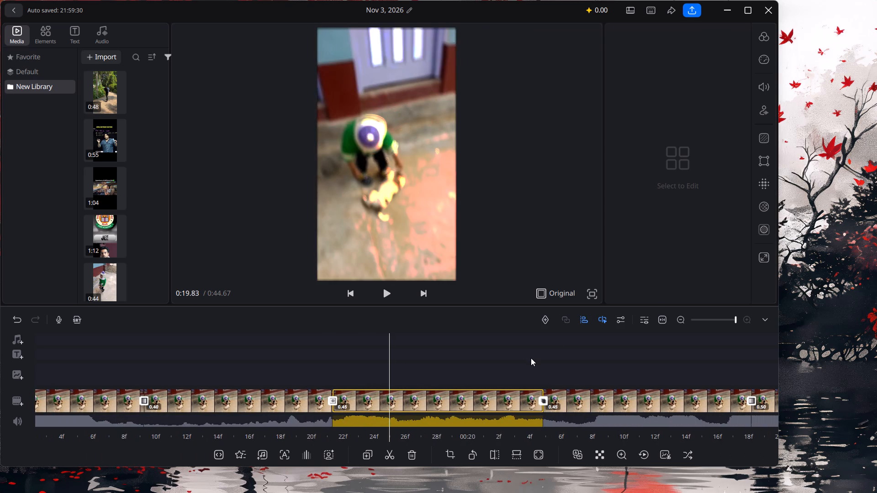
{"action": "key", "text": "Right"}
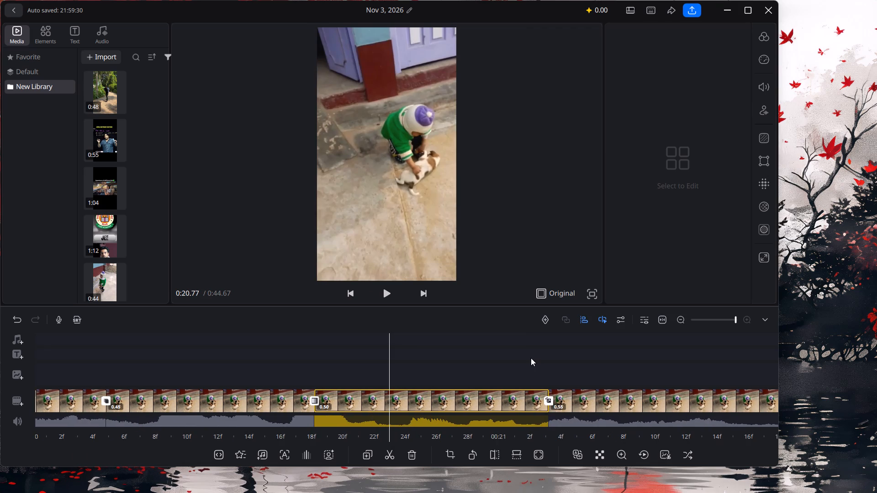
{"action": "key", "text": "Right"}
{"action": "key", "text": "Right"}
{"action": "key", "text": "Right"}
{"action": "key", "text": "Right"}
{"action": "key", "text": "Right"}
{"action": "key", "text": "Right"}
{"action": "key", "text": "Right"}
{"action": "key", "text": "Right"}
{"action": "key", "text": "Right"}
{"action": "key", "text": "Right"}
{"action": "key", "text": "Right"}
{"action": "key", "text": "Right"}
{"action": "key", "text": "Right"}
{"action": "key", "text": "Right"}
{"action": "key", "text": "Right"}
{"action": "key", "text": "Right"}
{"action": "key", "text": "Right"}
{"action": "key", "text": "Right"}
{"action": "key", "text": "Right"}
{"action": "key", "text": "Right"}
{"action": "key", "text": "Right"}
{"action": "key", "text": "Right"}
{"action": "key", "text": "Right"}
{"action": "key", "text": "Right"}
{"action": "key", "text": "Right"}
{"action": "key", "text": "Right"}
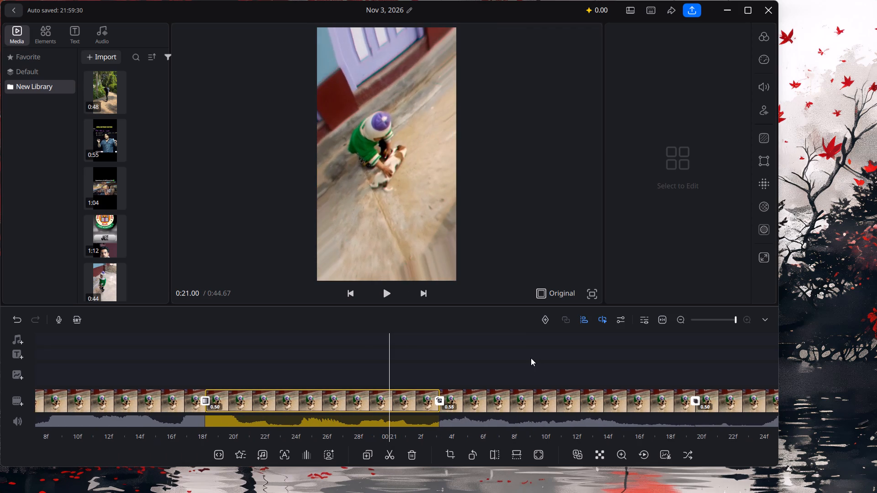
{"action": "key", "text": "Right"}
{"action": "key", "text": "Right"}
{"action": "key", "text": "Right"}
{"action": "key", "text": "Right"}
{"action": "key", "text": "Right"}
{"action": "key", "text": "Right"}
{"action": "key", "text": "Right"}
{"action": "key", "text": "Right"}
{"action": "key", "text": "Right"}
{"action": "key", "text": "Right"}
{"action": "key", "text": "Right"}
{"action": "key", "text": "Right"}
{"action": "key", "text": "Right"}
{"action": "key", "text": "Right"}
{"action": "key", "text": "Right"}
{"action": "key", "text": "Right"}
{"action": "key", "text": "Right"}
{"action": "key", "text": "Right"}
{"action": "key", "text": "Right"}
{"action": "key", "text": "Right"}
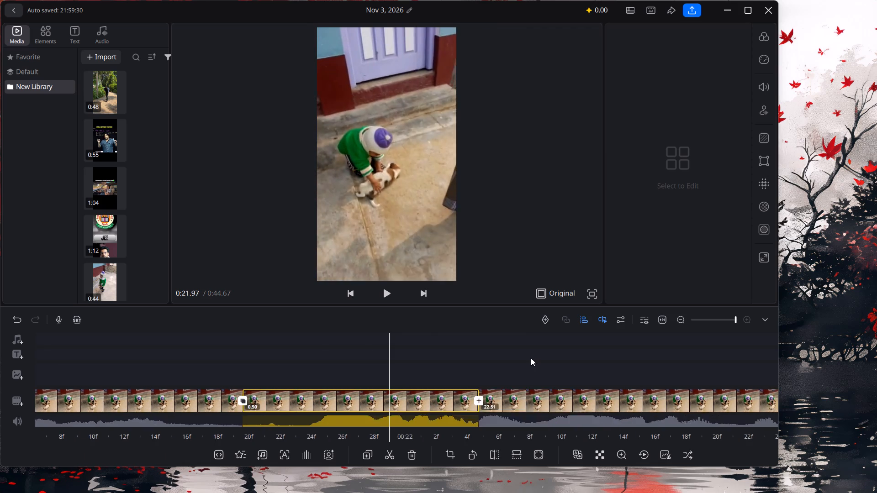
{"action": "key", "text": "Right"}
{"action": "key", "text": "Right"}
{"action": "key", "text": "Right"}
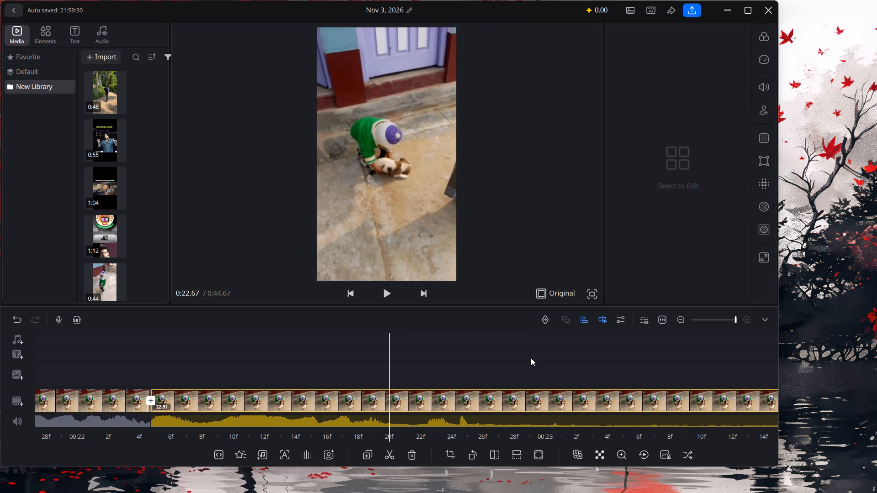
{"action": "left_click", "coordinate": [387, 462]}
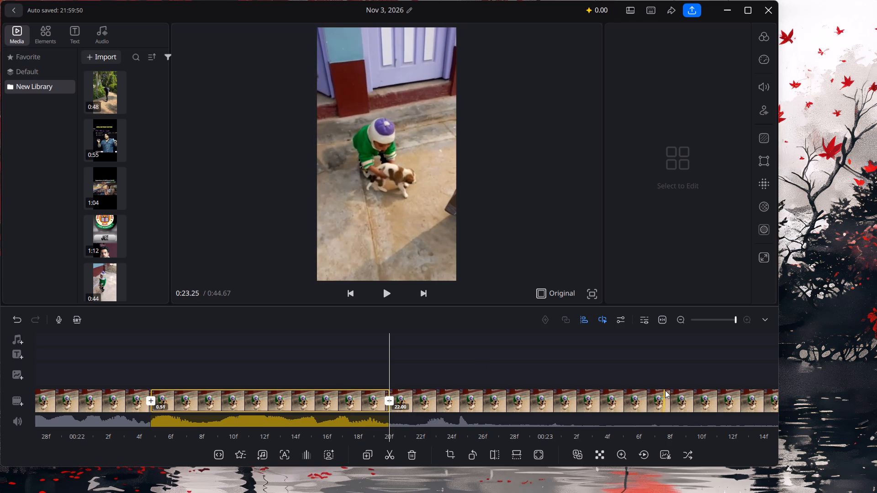
{"action": "left_click", "coordinate": [669, 390]}
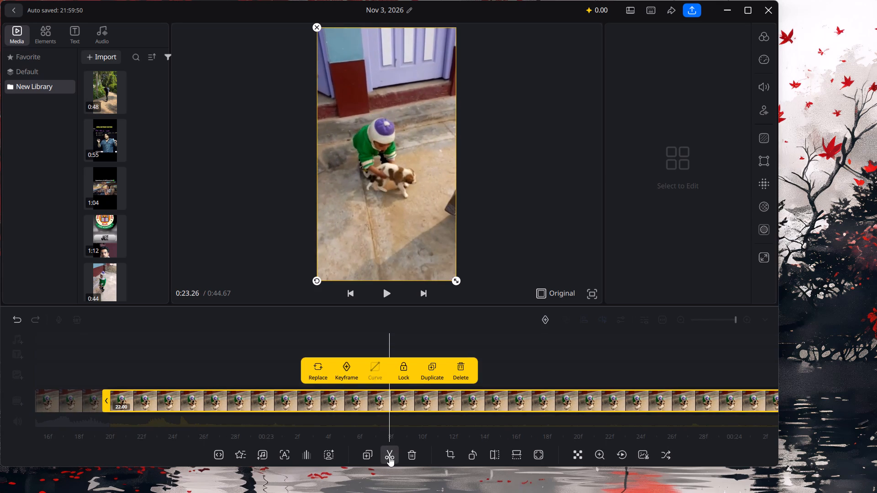
{"action": "left_click", "coordinate": [390, 457]}
{"action": "left_click", "coordinate": [567, 328]}
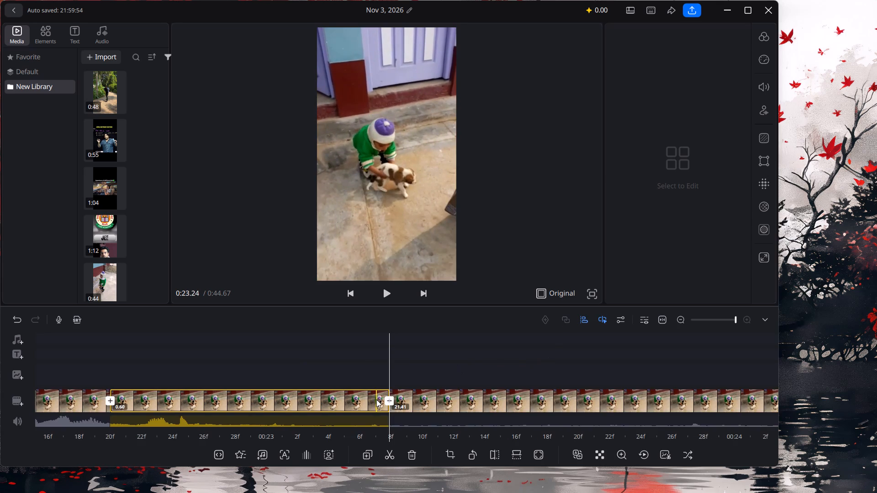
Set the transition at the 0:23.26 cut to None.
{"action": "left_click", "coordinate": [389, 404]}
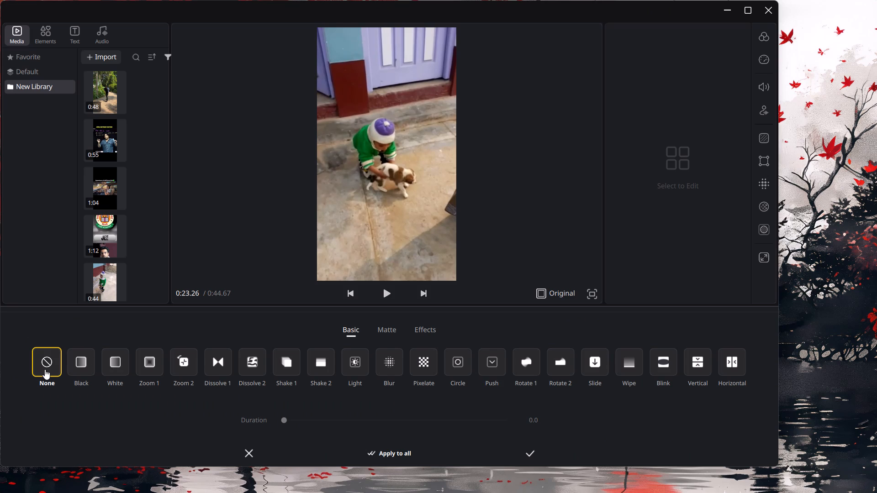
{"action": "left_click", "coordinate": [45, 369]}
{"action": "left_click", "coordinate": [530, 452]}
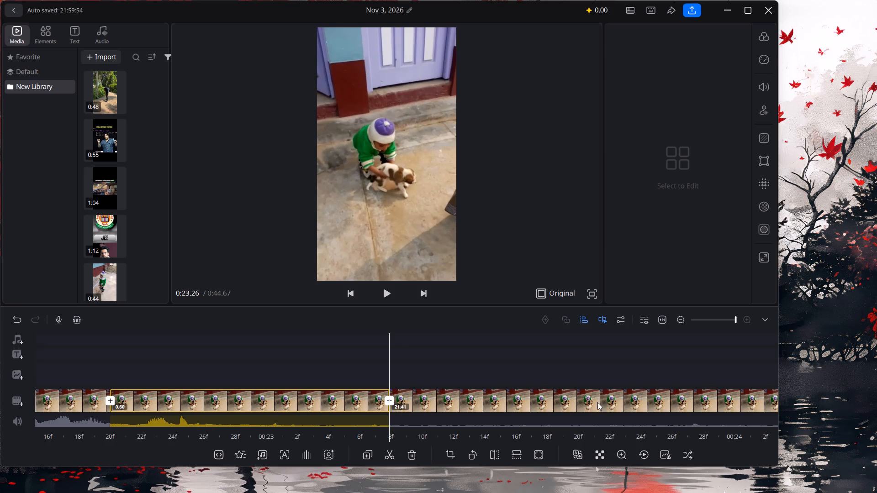
Continue splitting the remaining footage into roughly half-second clips at 0:23.86, 0:24.31, 0:24.81 and 0:25.36.
{"action": "left_click", "coordinate": [671, 398]}
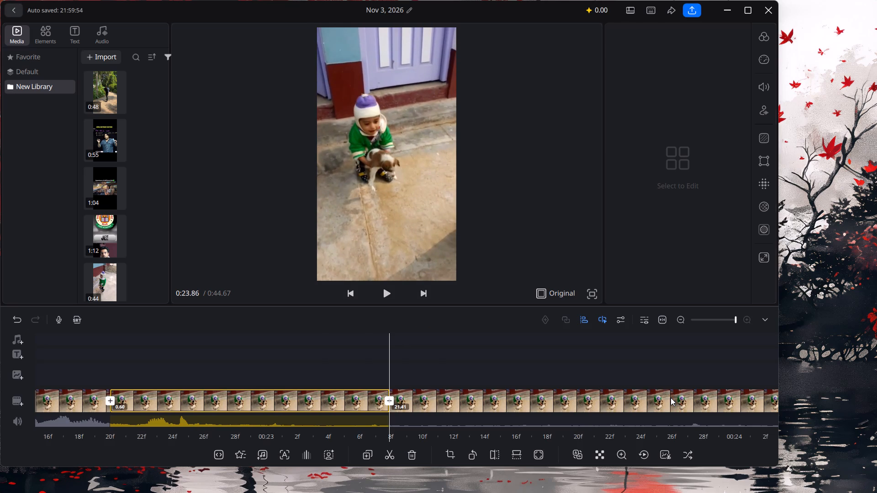
{"action": "left_click", "coordinate": [392, 459]}
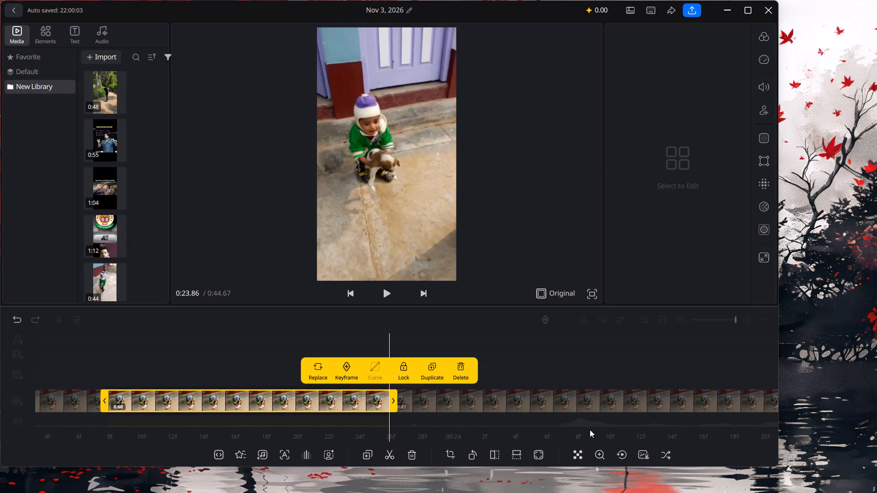
{"action": "left_click", "coordinate": [648, 404]}
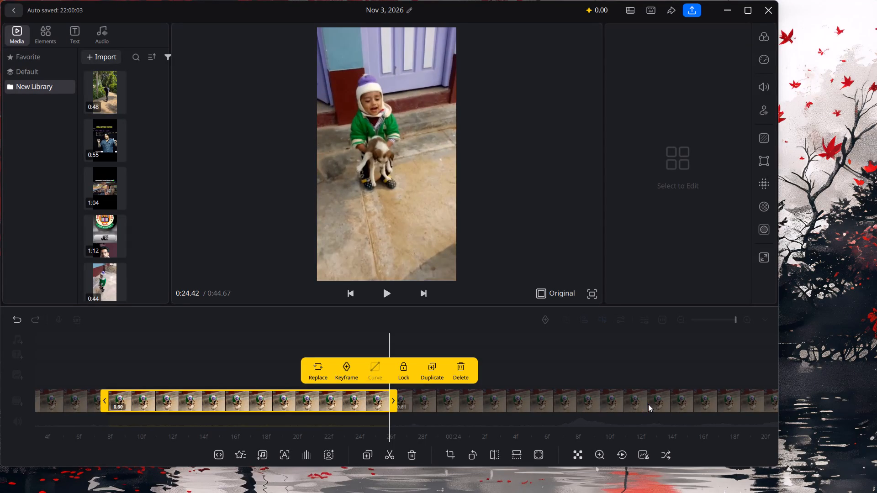
{"action": "left_click", "coordinate": [386, 449]}
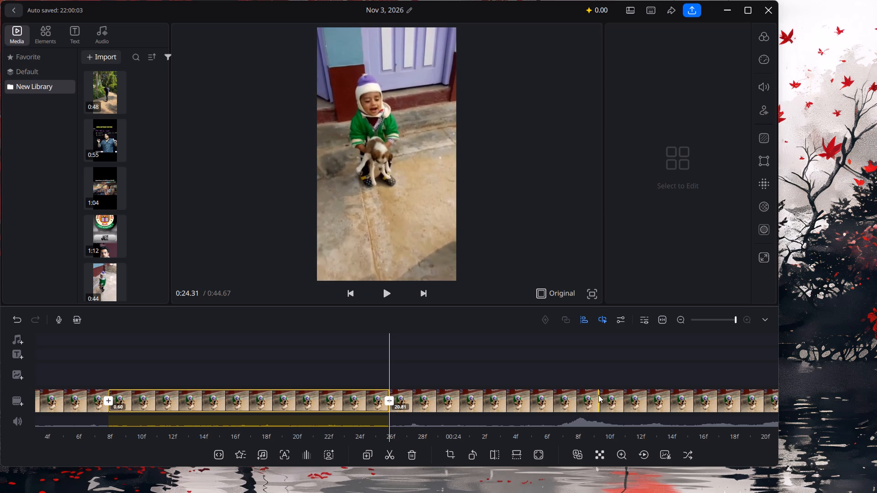
{"action": "left_click", "coordinate": [598, 395]}
{"action": "left_click", "coordinate": [393, 452]}
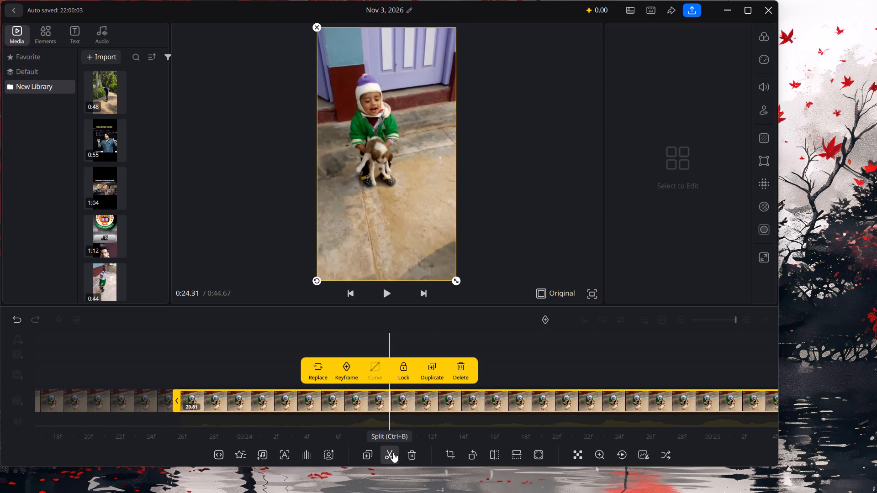
{"action": "left_click", "coordinate": [622, 397]}
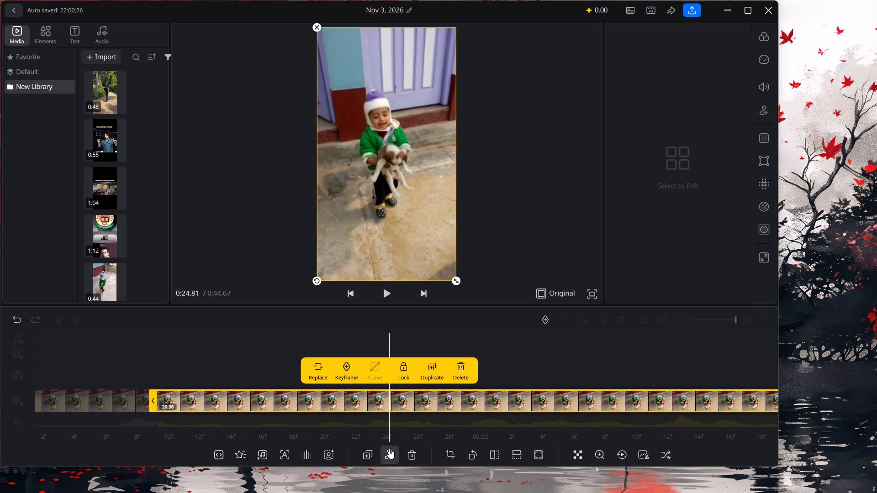
{"action": "left_click", "coordinate": [389, 449]}
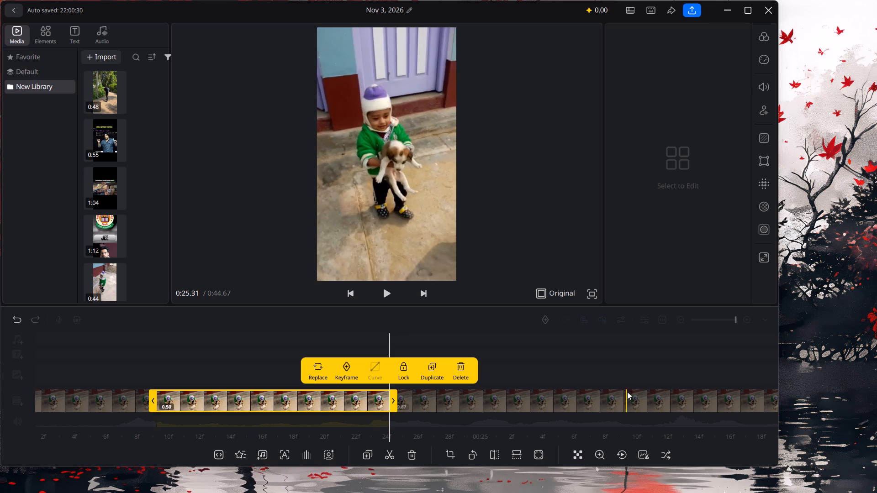
{"action": "left_click", "coordinate": [647, 400]}
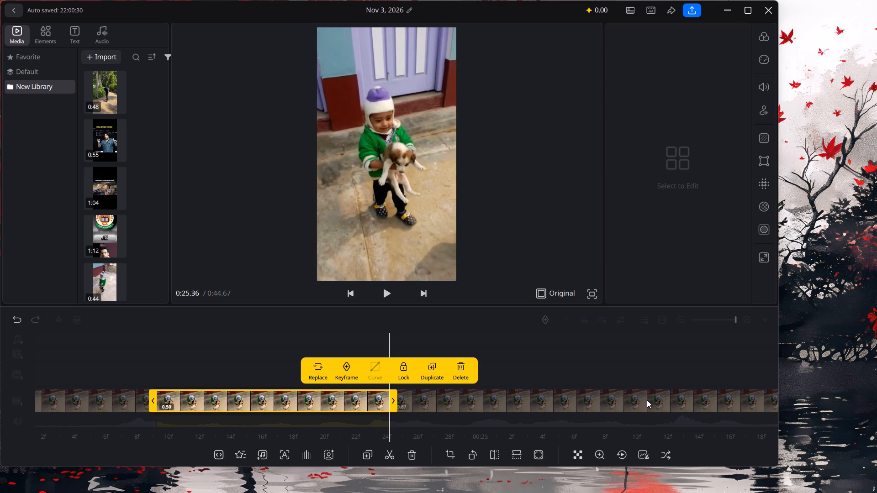
{"action": "left_click", "coordinate": [389, 453]}
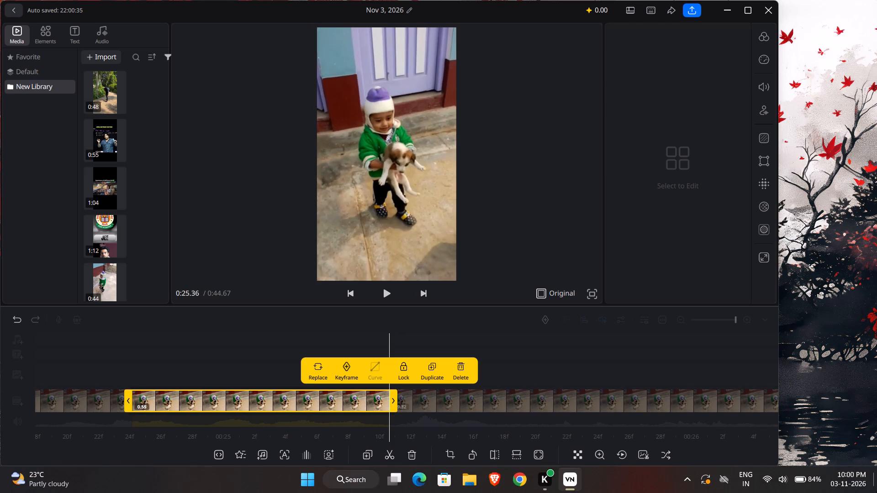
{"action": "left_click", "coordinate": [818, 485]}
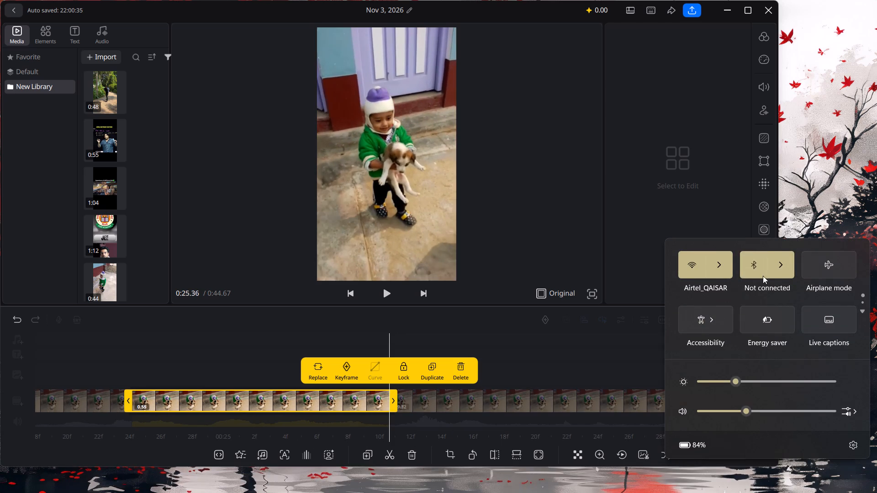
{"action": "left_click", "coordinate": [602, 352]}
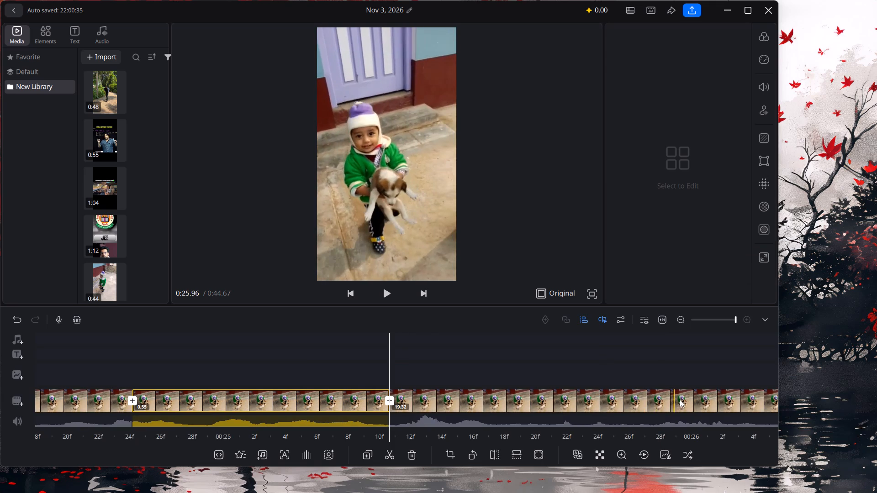
Continue splitting the remaining footage into roughly half-second clips at 0:26.01, 0:26.66, 0:27.21 and 0:27.75.
{"action": "left_click", "coordinate": [695, 400]}
{"action": "left_click", "coordinate": [388, 447]}
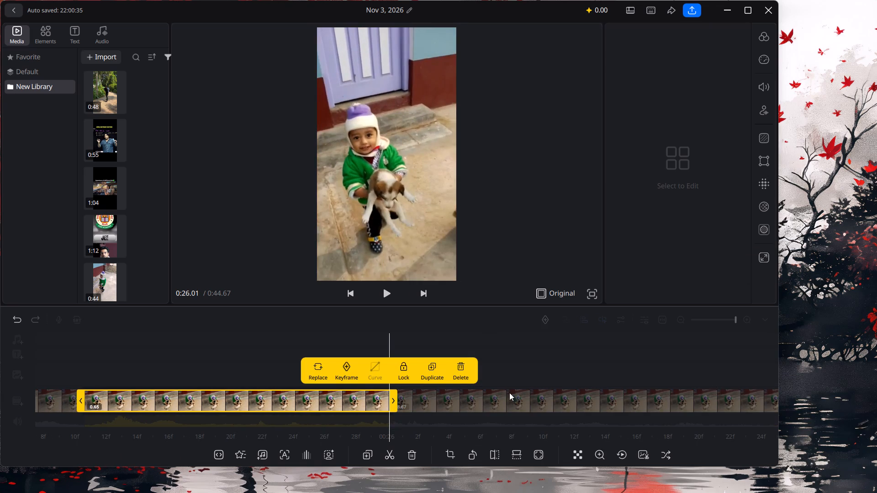
{"action": "left_click", "coordinate": [696, 402]}
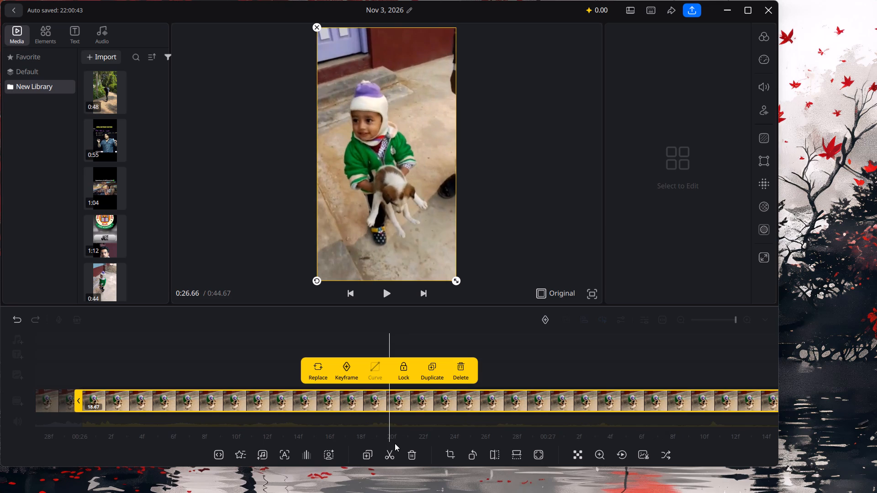
{"action": "left_click", "coordinate": [392, 449]}
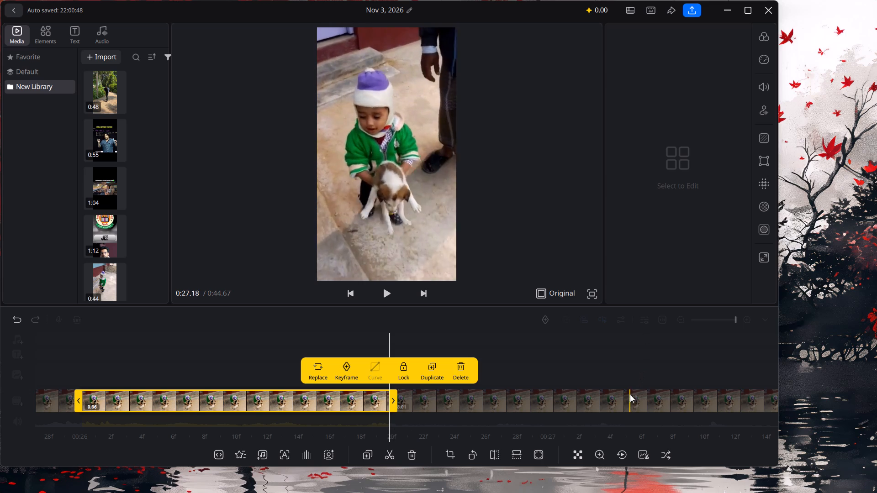
{"action": "left_click", "coordinate": [645, 399]}
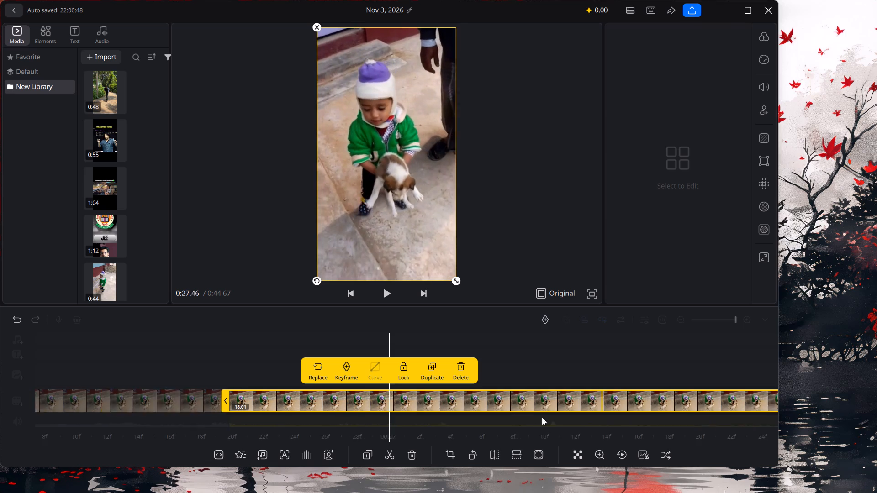
{"action": "left_click", "coordinate": [384, 451]}
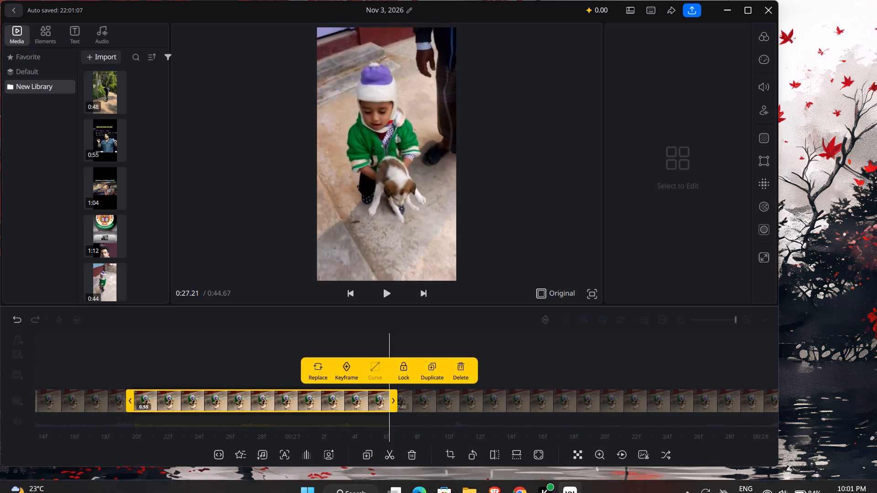
{"action": "left_click", "coordinate": [810, 480]}
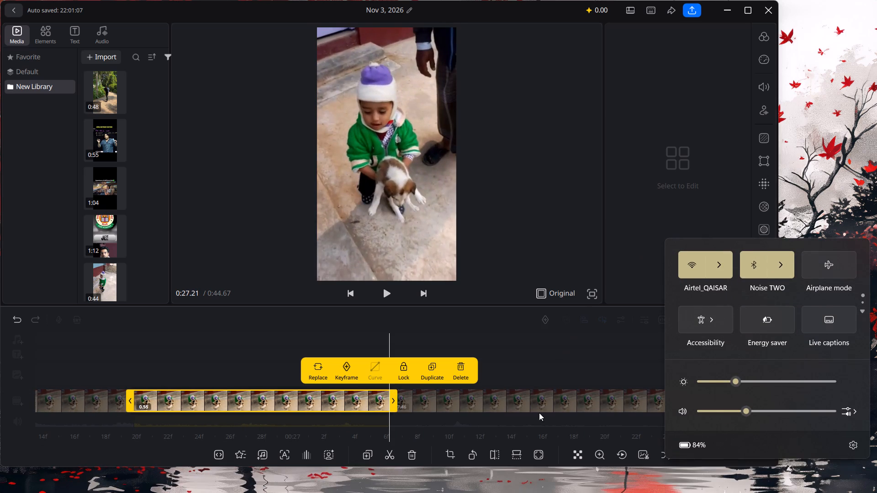
{"action": "left_click", "coordinate": [644, 400]}
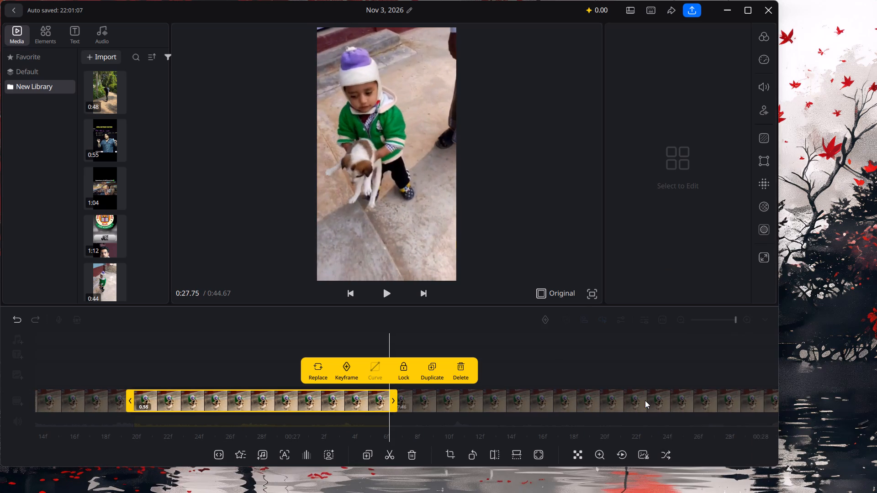
{"action": "left_click", "coordinate": [391, 456]}
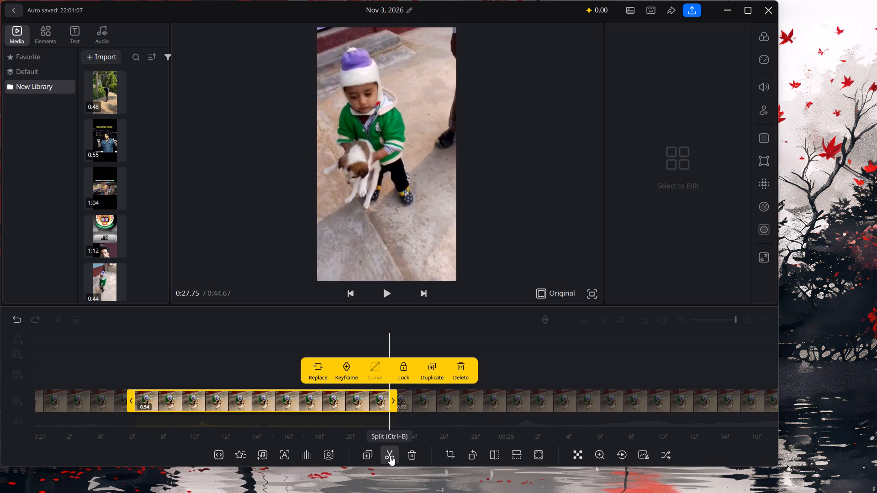
Add a new desktop and open the Brave browser with YouTube.
{"action": "left_click", "coordinate": [370, 197]}
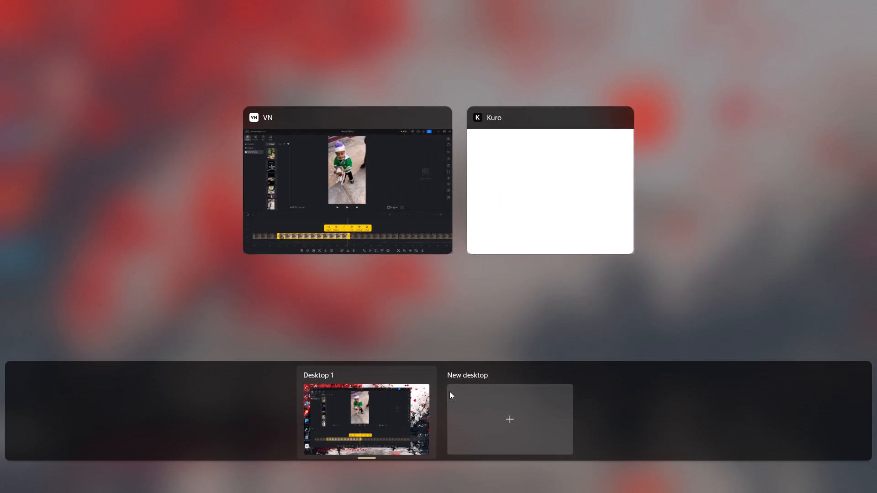
{"action": "left_click", "coordinate": [468, 411]}
{"action": "left_click", "coordinate": [432, 395]}
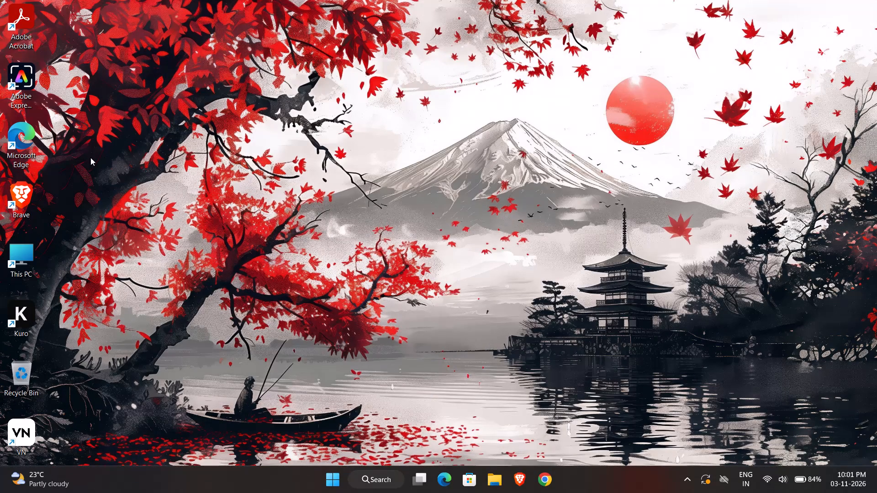
{"action": "double_click", "coordinate": [9, 194]}
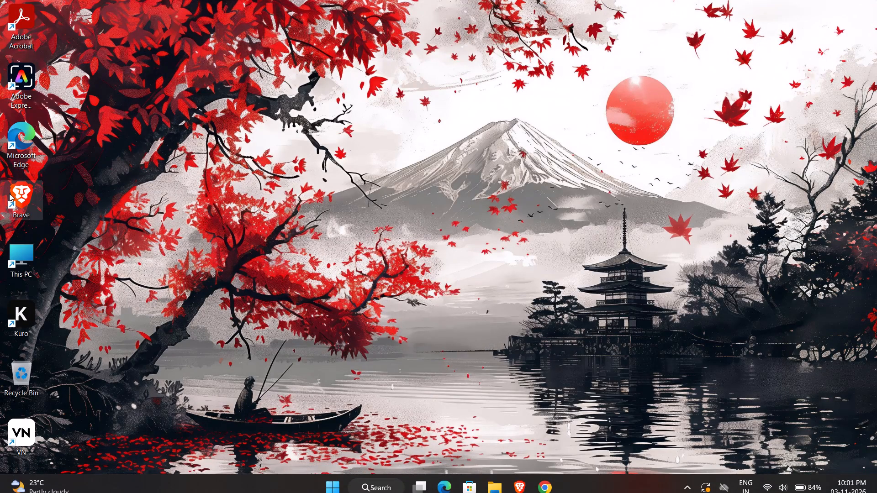
{"action": "left_click", "coordinate": [48, 93]}
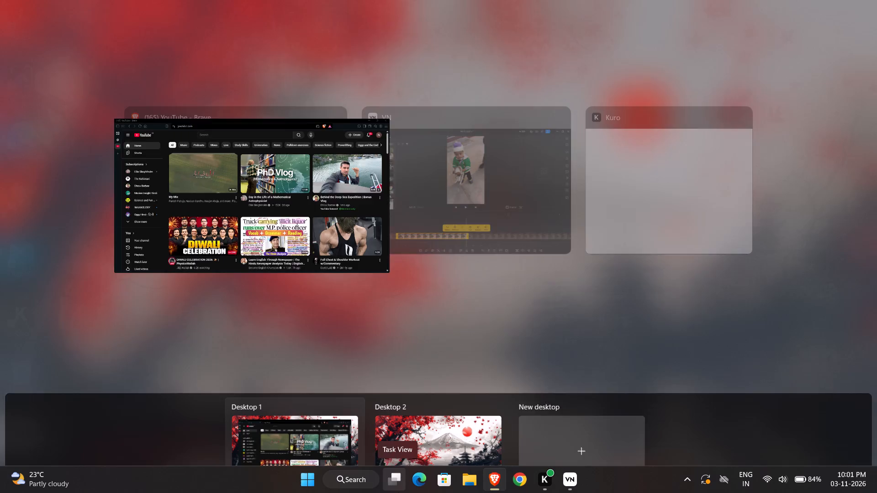
Switch back to VN and set the transition at the 0:27.75 cut to Pixelate with a 0.3 duration.
{"action": "left_click", "coordinate": [497, 208]}
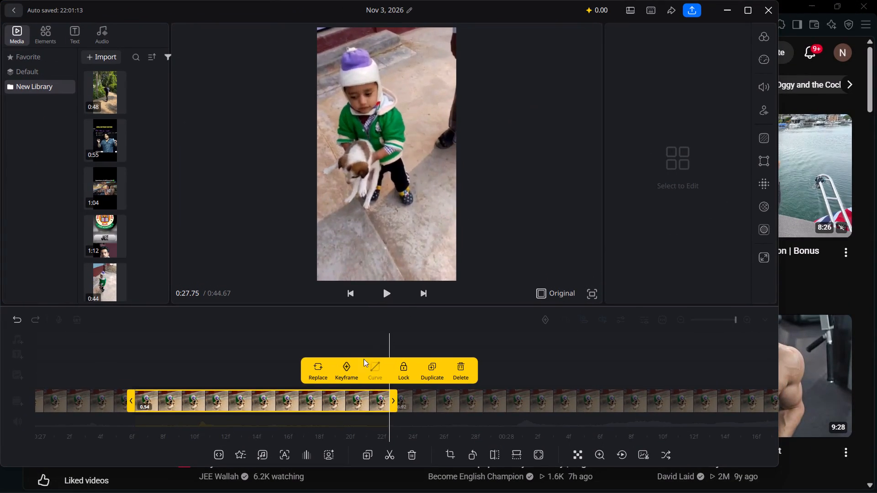
{"action": "left_click", "coordinate": [388, 458]}
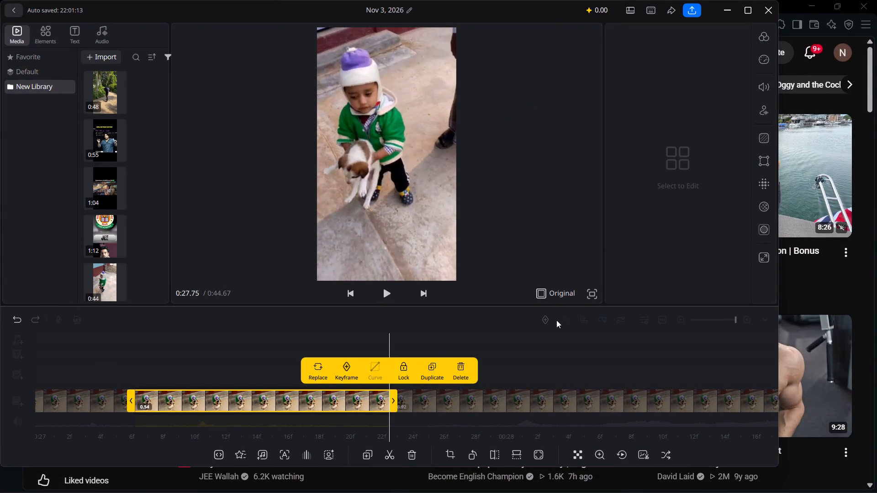
{"action": "left_click", "coordinate": [556, 320]}
{"action": "left_click", "coordinate": [391, 399]}
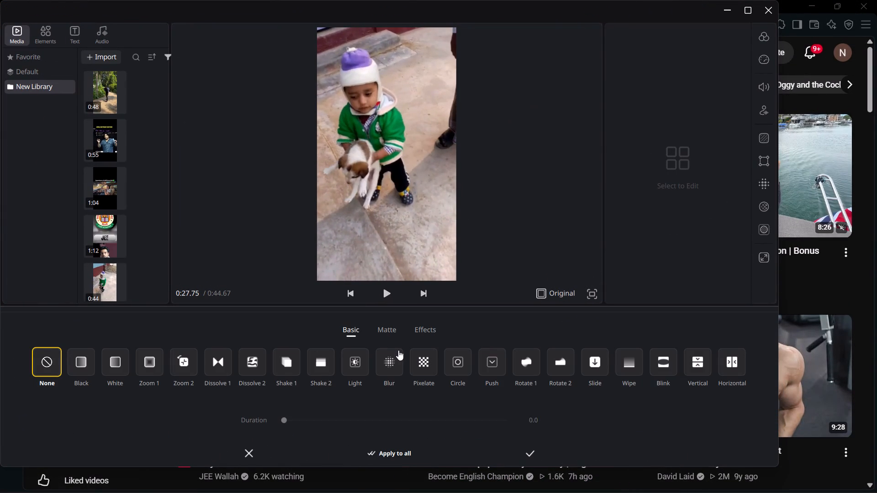
{"action": "left_click", "coordinate": [430, 362]}
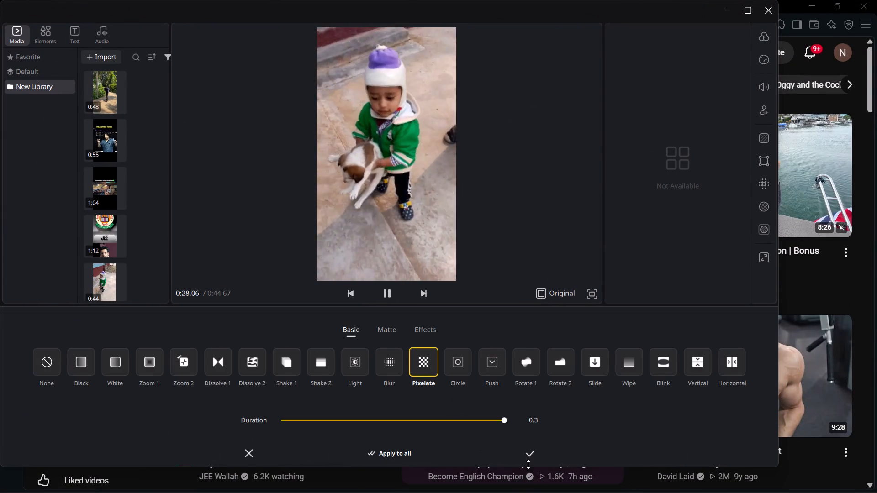
{"action": "left_click", "coordinate": [527, 458]}
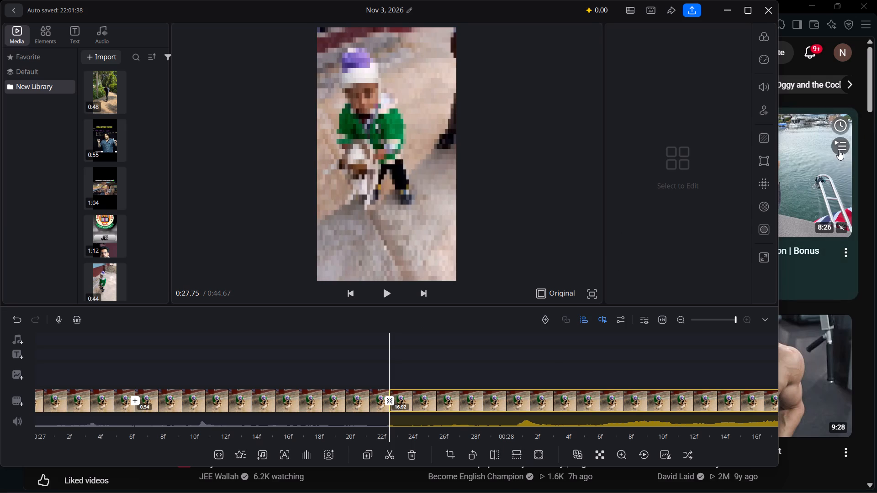
Move the VN window out of the way and start playing My Mix from the YouTube home page in Brave.
{"action": "scroll", "coordinate": [838, 151], "scroll_direction": "down", "scroll_amount": 1}
{"action": "left_click_drag", "start_coordinate": [542, 6], "coordinate": [668, 180]}
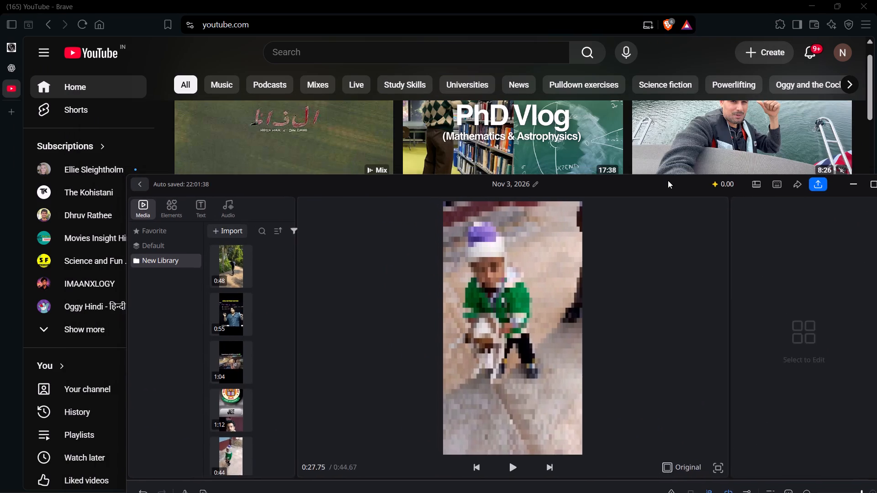
{"action": "left_click_drag", "start_coordinate": [668, 180], "coordinate": [695, 250]}
{"action": "left_click", "coordinate": [355, 150]}
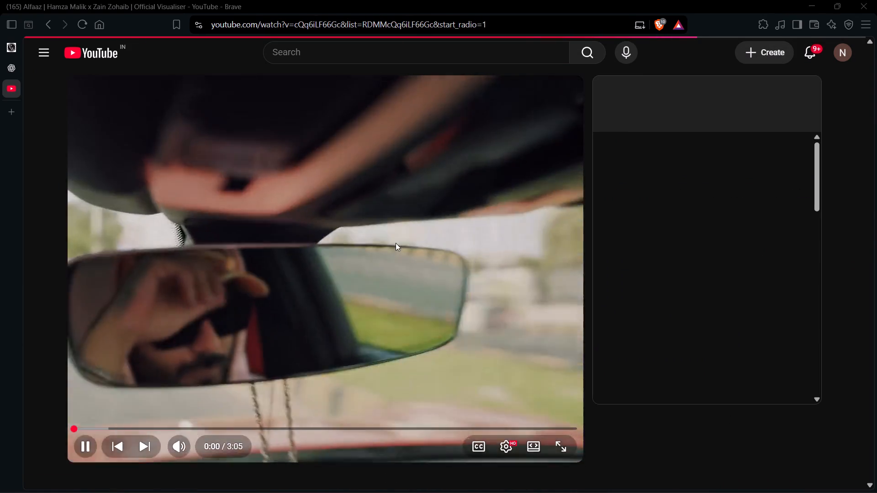
Bring VN back to the front and move its window so the preview and timeline are accessible again.
{"action": "left_click", "coordinate": [519, 231]}
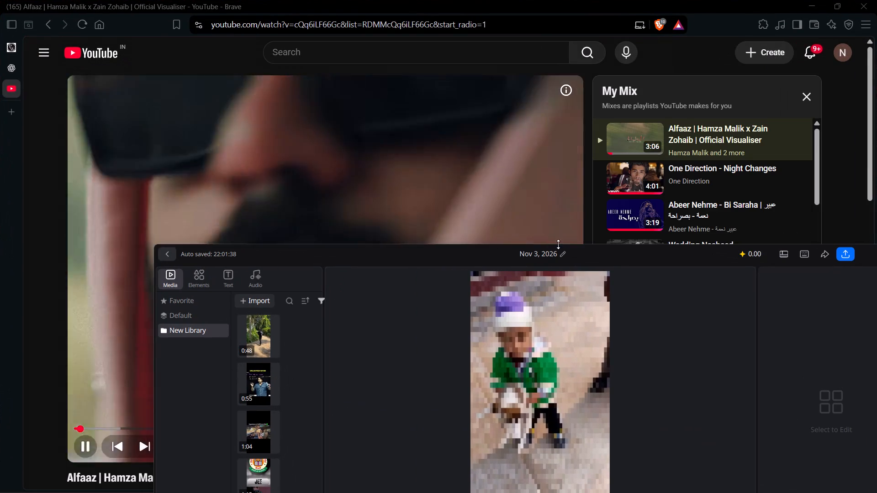
{"action": "left_click_drag", "start_coordinate": [648, 276], "coordinate": [527, 72]}
{"action": "left_click_drag", "start_coordinate": [667, 296], "coordinate": [622, 276]}
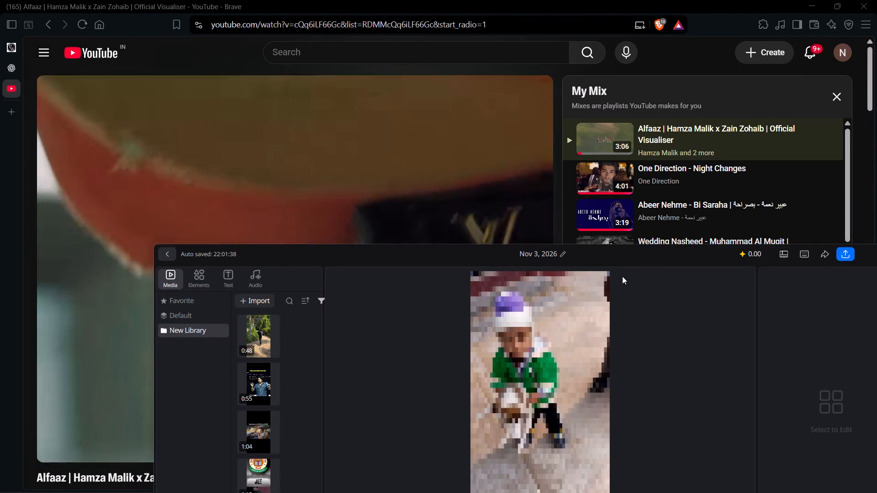
{"action": "left_click_drag", "start_coordinate": [622, 276], "coordinate": [529, 205]}
{"action": "left_click_drag", "start_coordinate": [405, 248], "coordinate": [238, 0]}
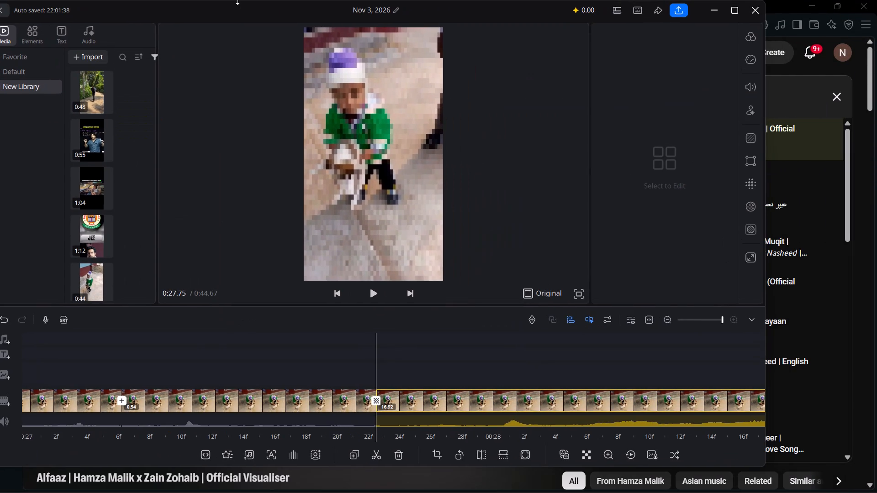
{"action": "left_click_drag", "start_coordinate": [238, 0], "coordinate": [238, 0]}
Split the remaining long clip at 0:28.36.
{"action": "left_click", "coordinate": [654, 402]}
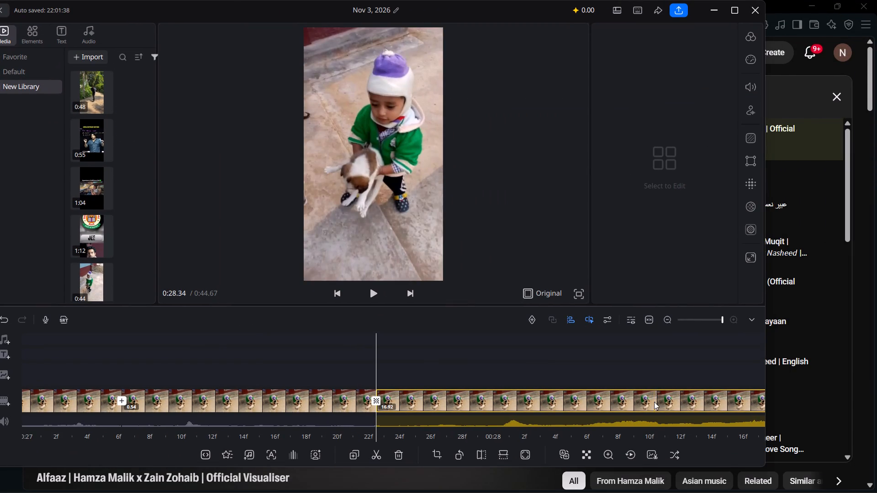
{"action": "left_click", "coordinate": [633, 371]}
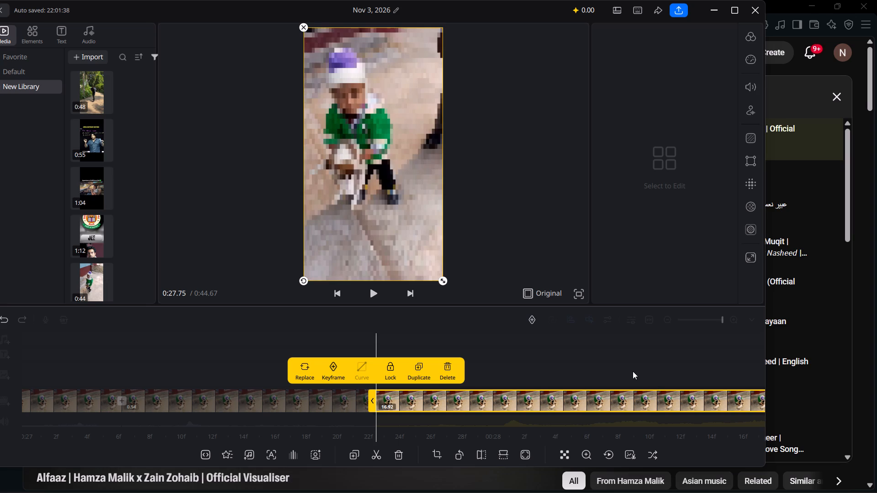
{"action": "left_click_drag", "start_coordinate": [550, 365], "coordinate": [315, 357]}
{"action": "left_click_drag", "start_coordinate": [438, 360], "coordinate": [381, 359]}
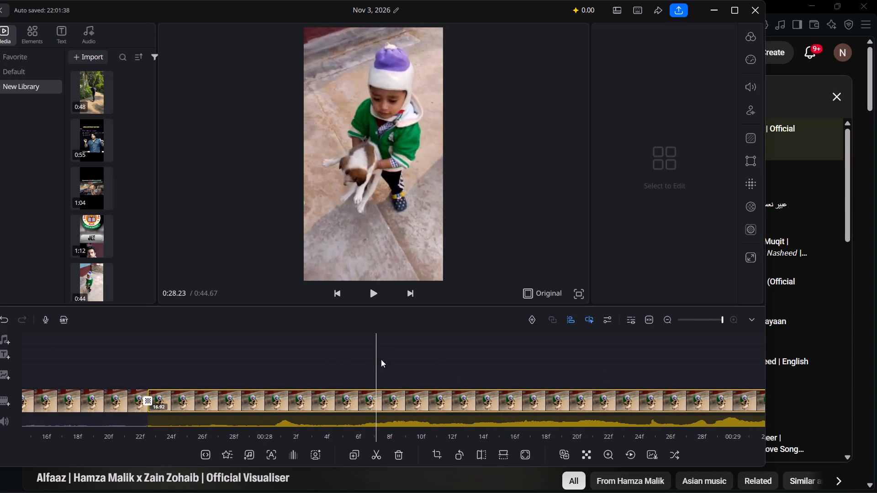
{"action": "left_click_drag", "start_coordinate": [381, 359], "coordinate": [358, 359]}
{"action": "left_click", "coordinate": [392, 393]}
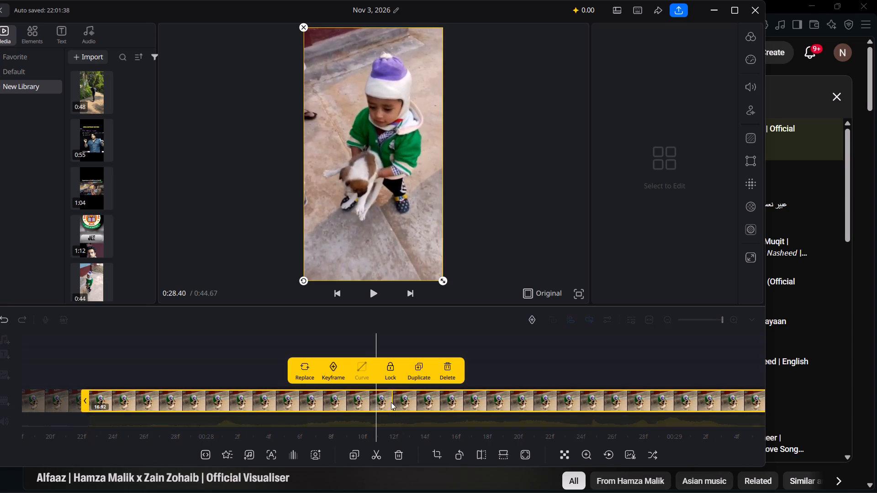
{"action": "left_click", "coordinate": [374, 447]}
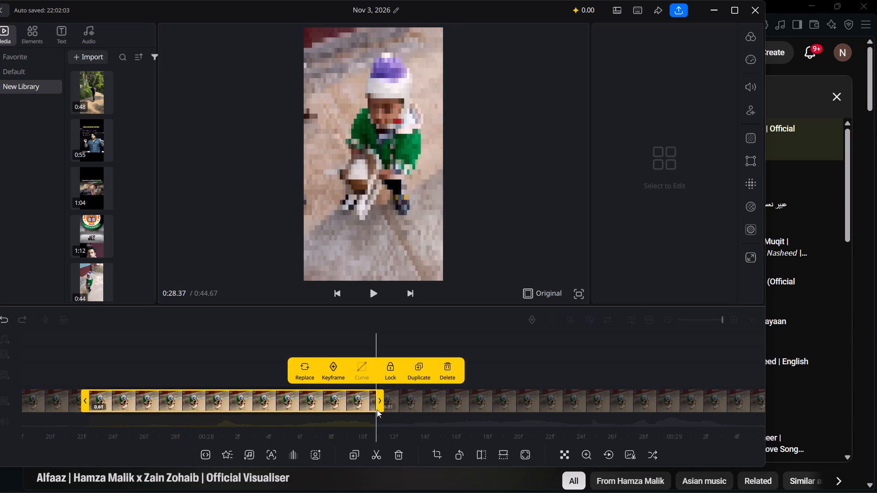
Set the transition at the 0:28.36 cut to None.
{"action": "left_click", "coordinate": [479, 341]}
{"action": "left_click", "coordinate": [375, 399]}
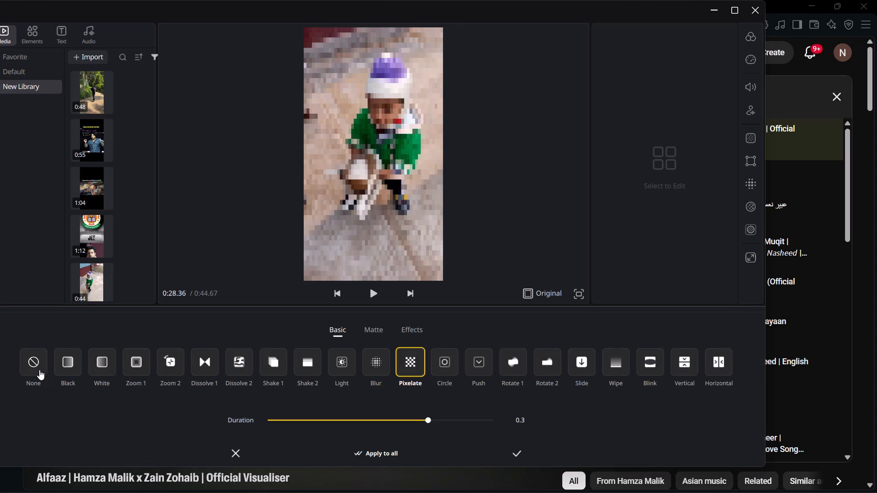
{"action": "left_click", "coordinate": [27, 367]}
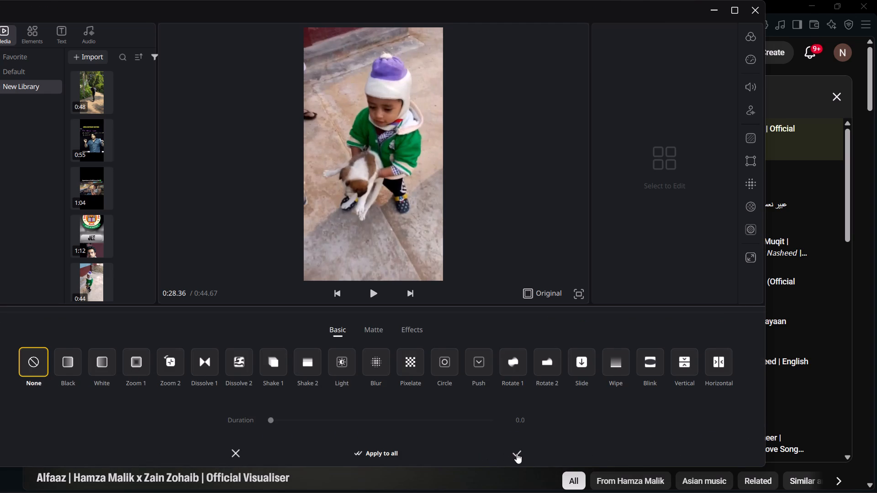
{"action": "left_click", "coordinate": [517, 453]}
Split the remaining long clip at 0:29.01.
{"action": "left_click_drag", "start_coordinate": [615, 373], "coordinate": [519, 370]}
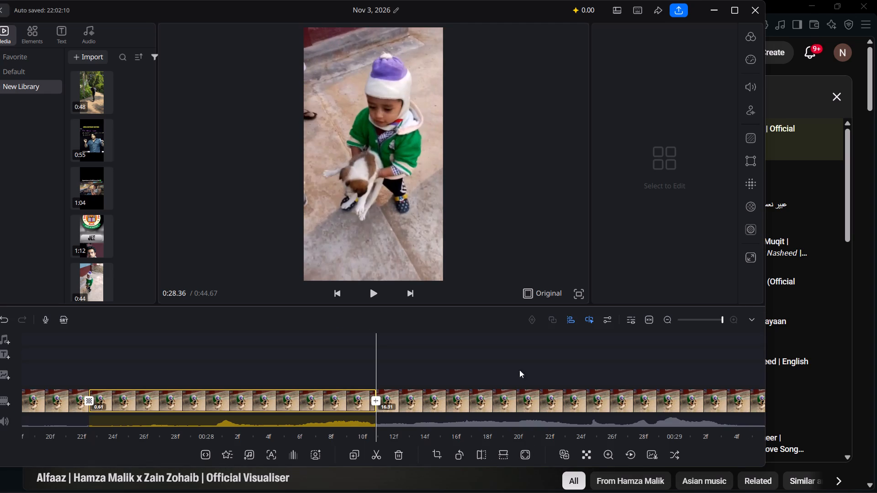
{"action": "left_click_drag", "start_coordinate": [519, 370], "coordinate": [338, 355]}
{"action": "left_click_drag", "start_coordinate": [435, 356], "coordinate": [425, 356]}
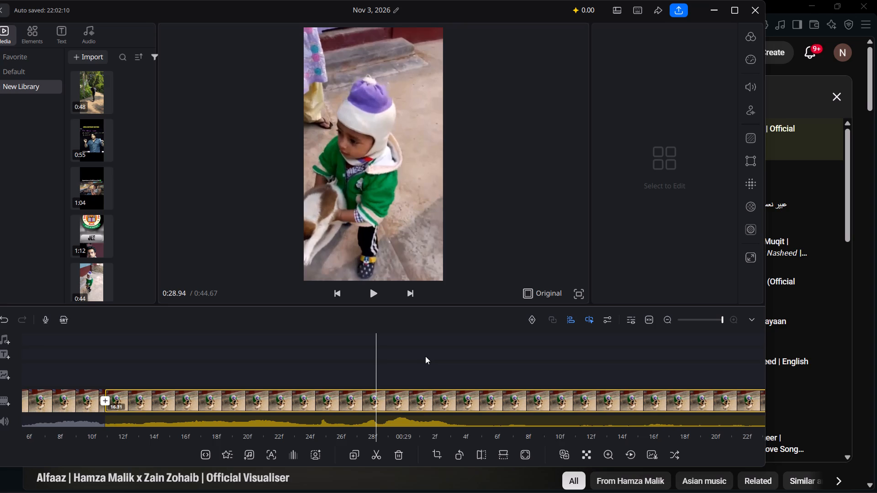
{"action": "left_click_drag", "start_coordinate": [425, 356], "coordinate": [400, 356]}
{"action": "left_click_drag", "start_coordinate": [390, 356], "coordinate": [386, 357]}
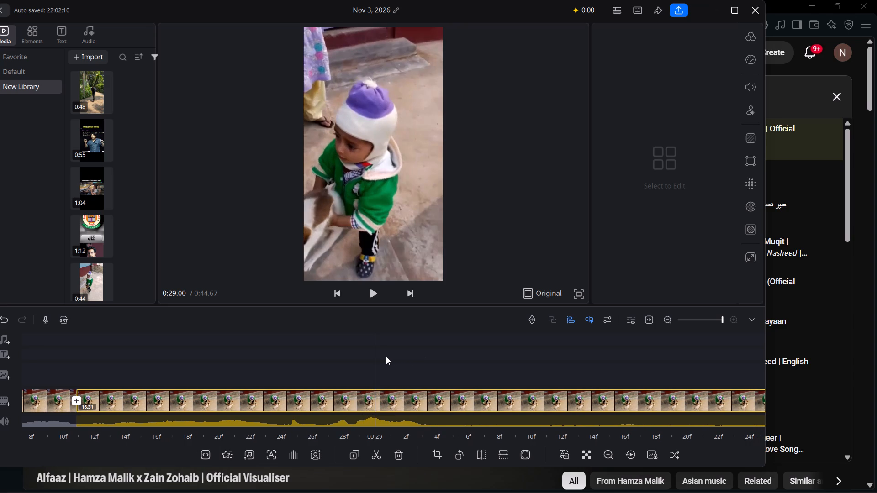
{"action": "left_click_drag", "start_coordinate": [386, 357], "coordinate": [381, 357]}
{"action": "left_click_drag", "start_coordinate": [370, 406], "coordinate": [361, 406]}
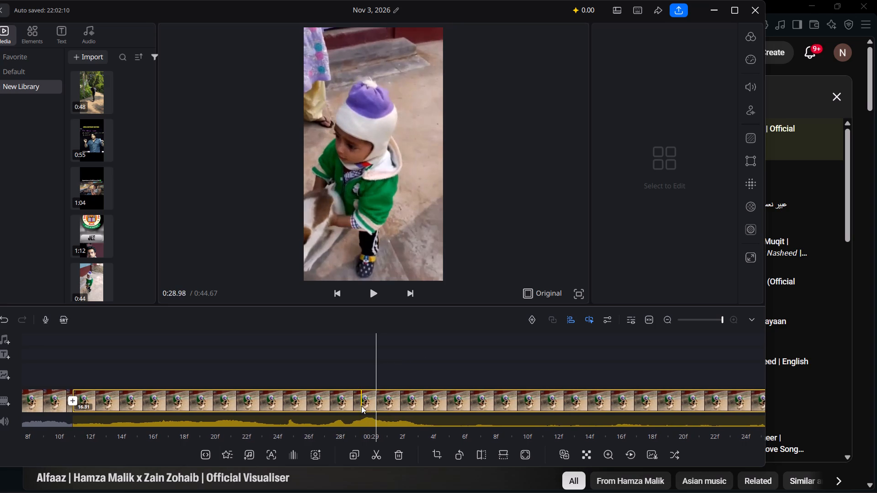
{"action": "left_click", "coordinate": [375, 453]}
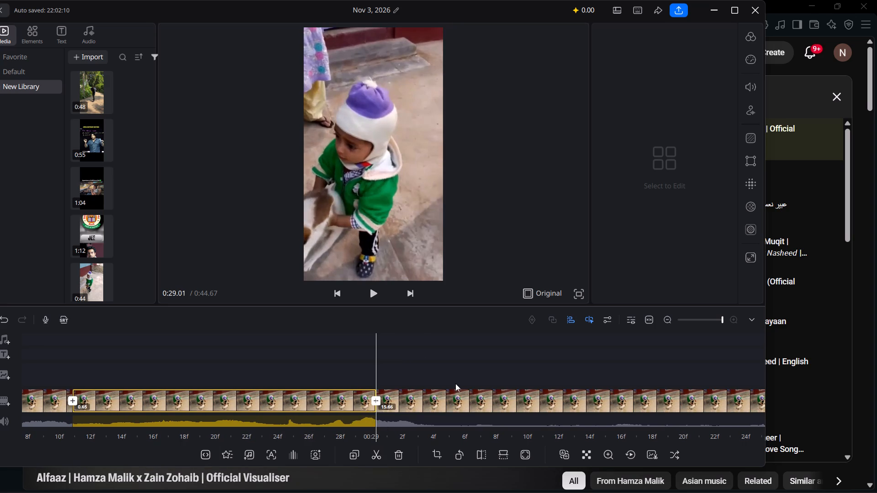
Split the remaining long clip at 0:29.71.
{"action": "left_click_drag", "start_coordinate": [522, 376], "coordinate": [359, 379]}
{"action": "left_click_drag", "start_coordinate": [444, 390], "coordinate": [412, 396]}
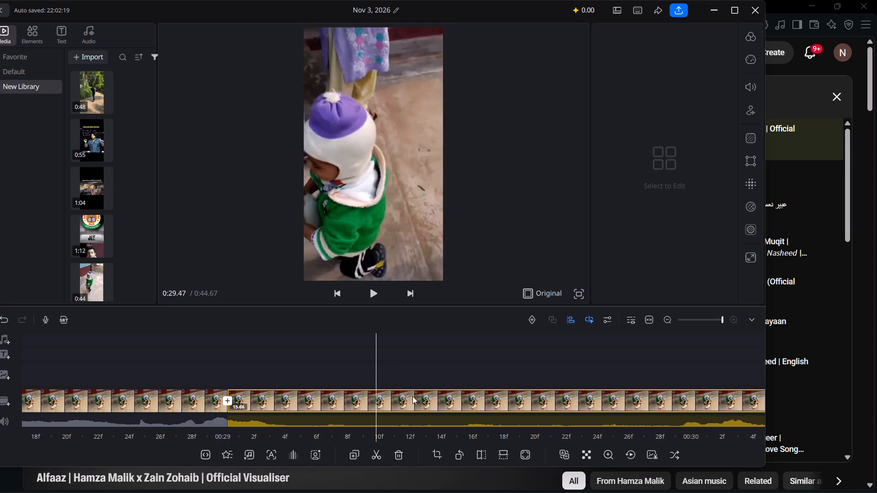
{"action": "left_click_drag", "start_coordinate": [412, 396], "coordinate": [317, 394]}
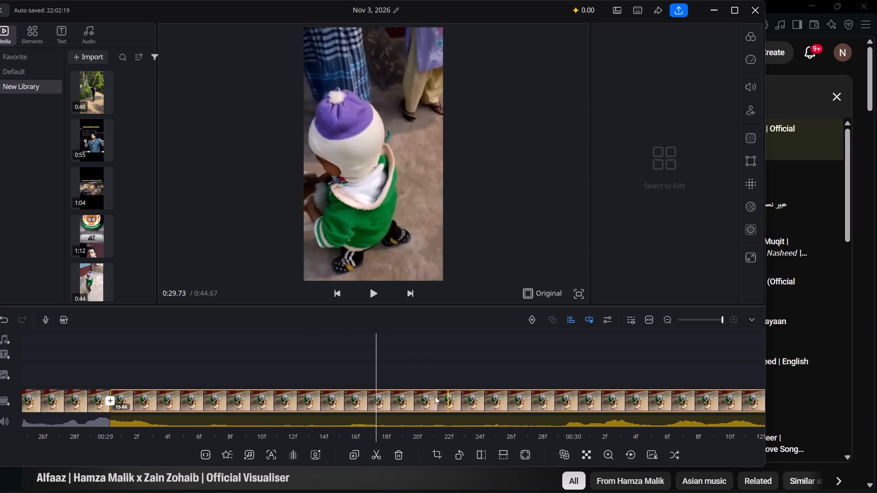
{"action": "left_click_drag", "start_coordinate": [453, 386], "coordinate": [405, 389]}
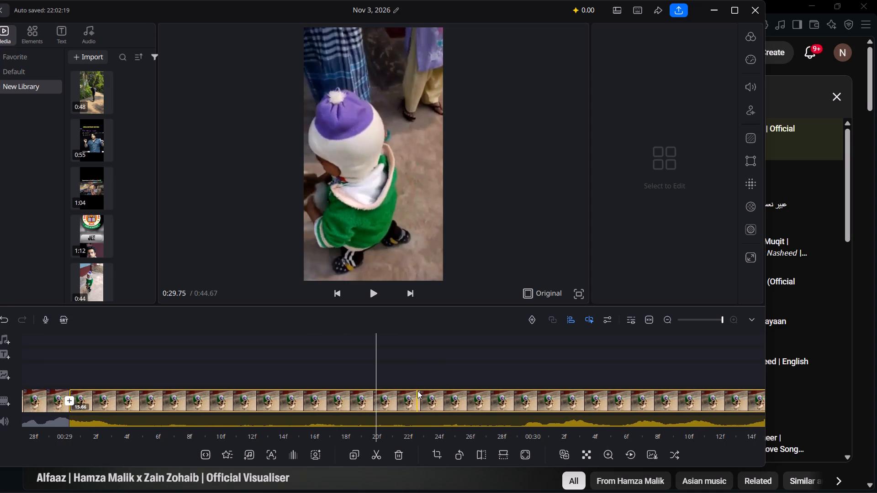
{"action": "left_click_drag", "start_coordinate": [418, 391], "coordinate": [391, 395]}
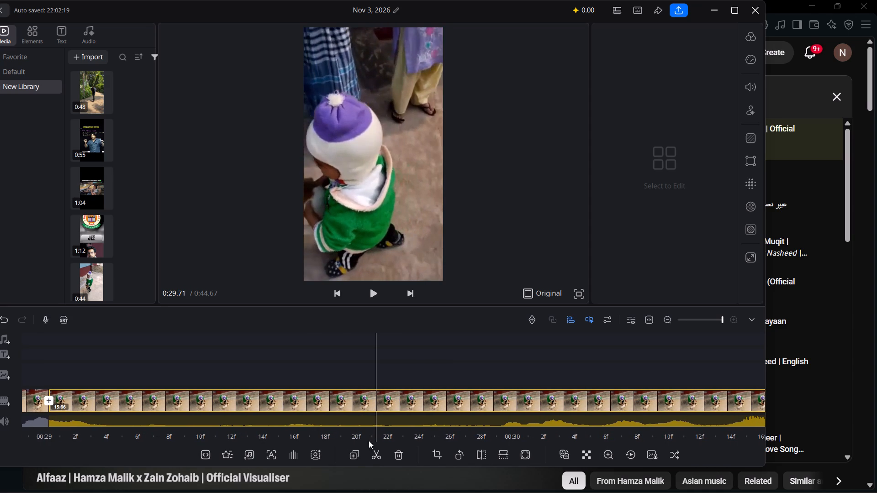
{"action": "left_click", "coordinate": [377, 453]}
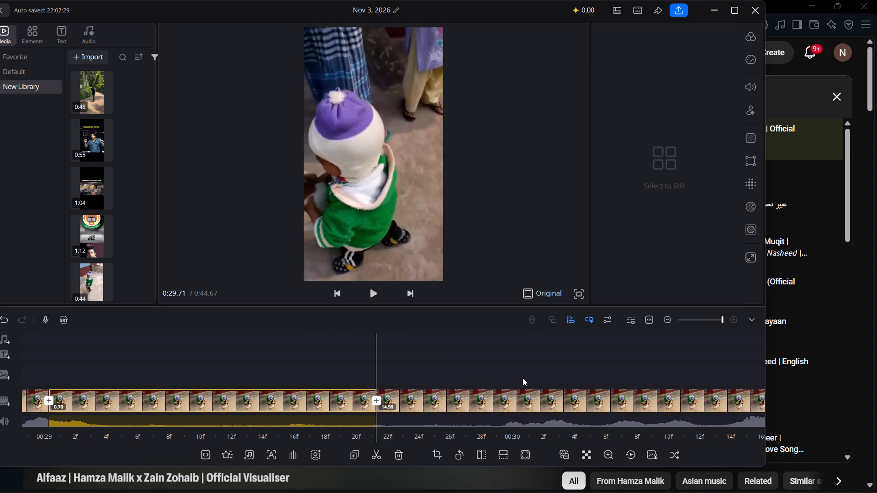
Split the remaining long clip at 0:30.24.
{"action": "left_click_drag", "start_coordinate": [545, 379], "coordinate": [438, 387]}
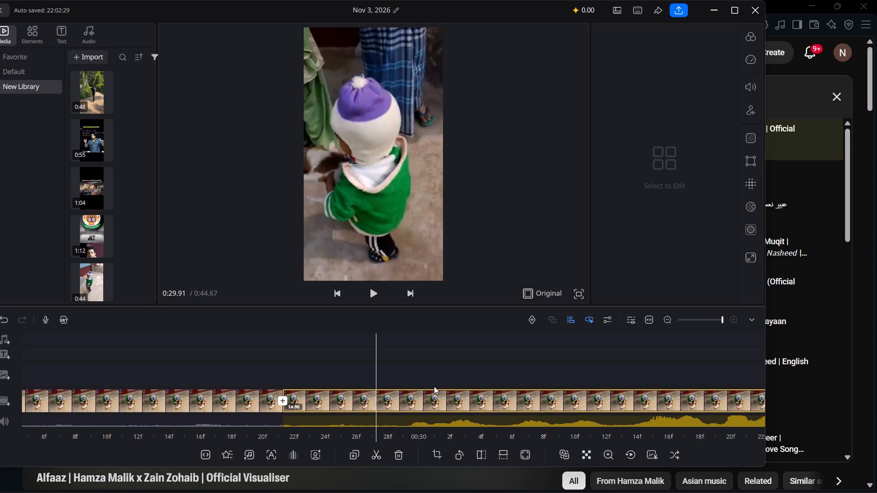
{"action": "left_click_drag", "start_coordinate": [489, 388], "coordinate": [426, 393]}
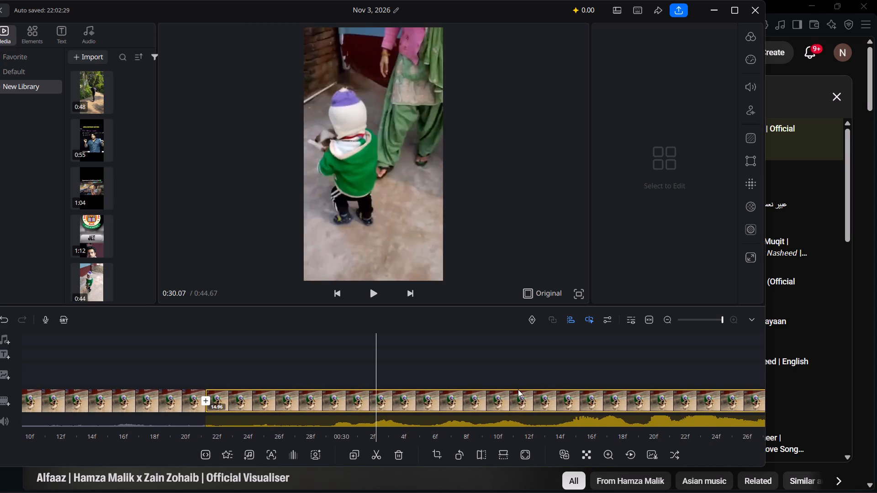
{"action": "left_click_drag", "start_coordinate": [520, 390], "coordinate": [432, 406]}
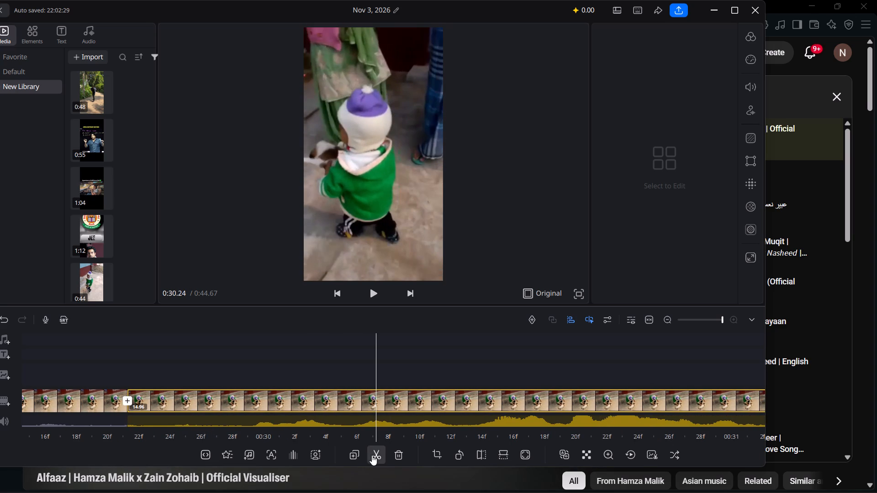
{"action": "left_click", "coordinate": [373, 410]}
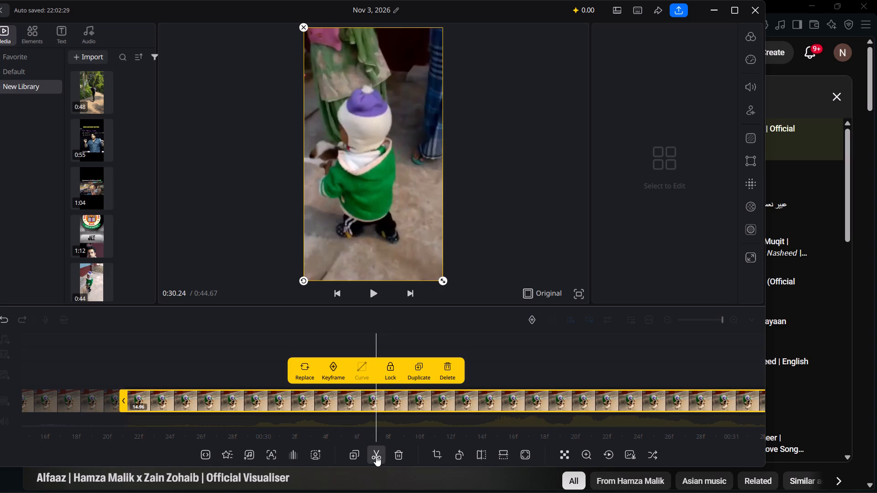
{"action": "left_click", "coordinate": [376, 456]}
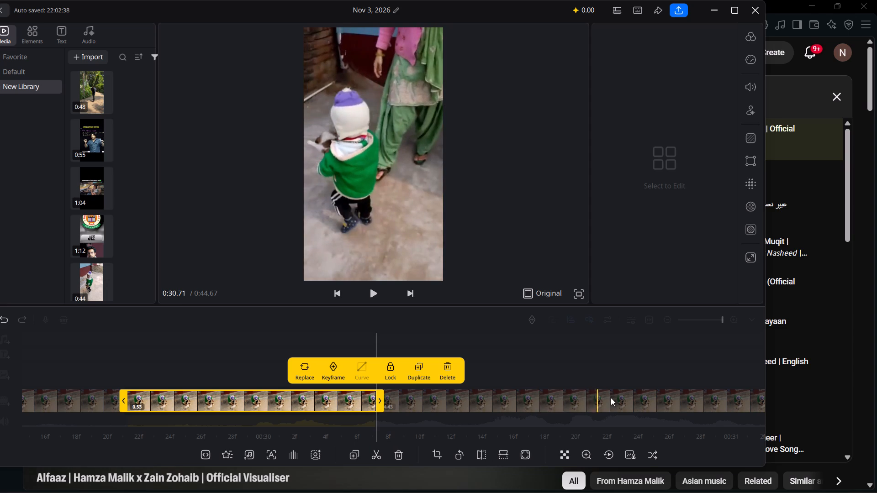
Split the remaining long clip into roughly half-second pieces at 0:30.69, 0:31.13, 0:31.68, 0:32.23 and 0:32.78.
{"action": "left_click", "coordinate": [612, 397]}
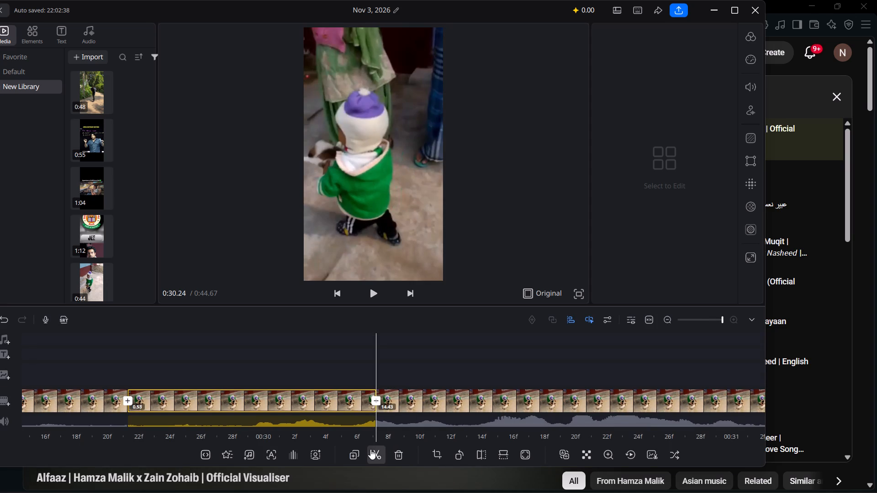
{"action": "left_click", "coordinate": [370, 449]}
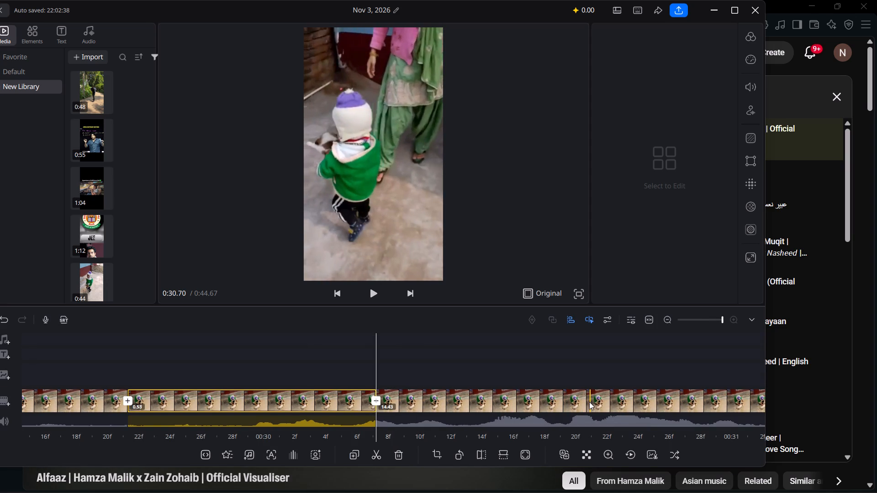
{"action": "left_click", "coordinate": [585, 404]}
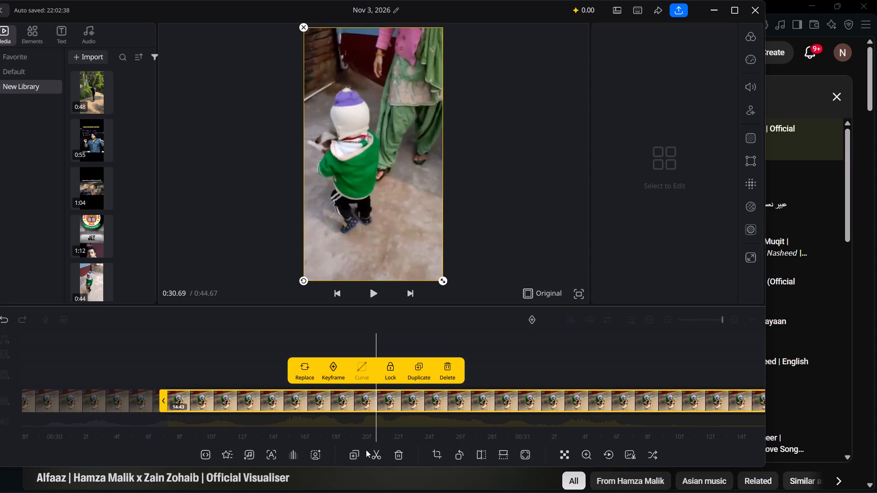
{"action": "left_click", "coordinate": [372, 453]}
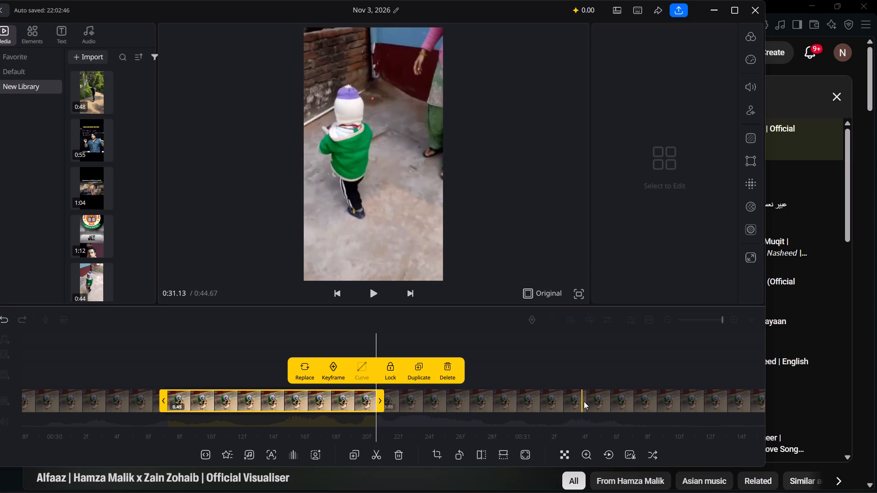
{"action": "left_click", "coordinate": [584, 401]}
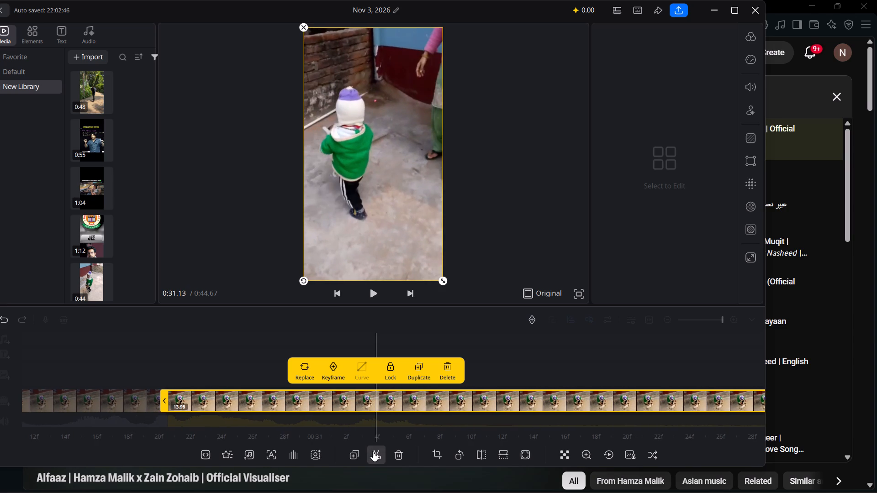
{"action": "left_click", "coordinate": [373, 451]}
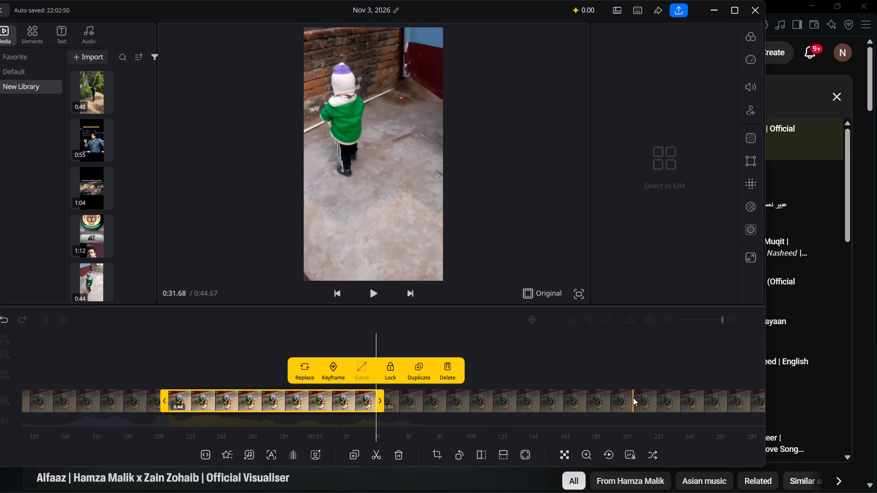
{"action": "left_click", "coordinate": [634, 398]}
{"action": "left_click", "coordinate": [380, 451]}
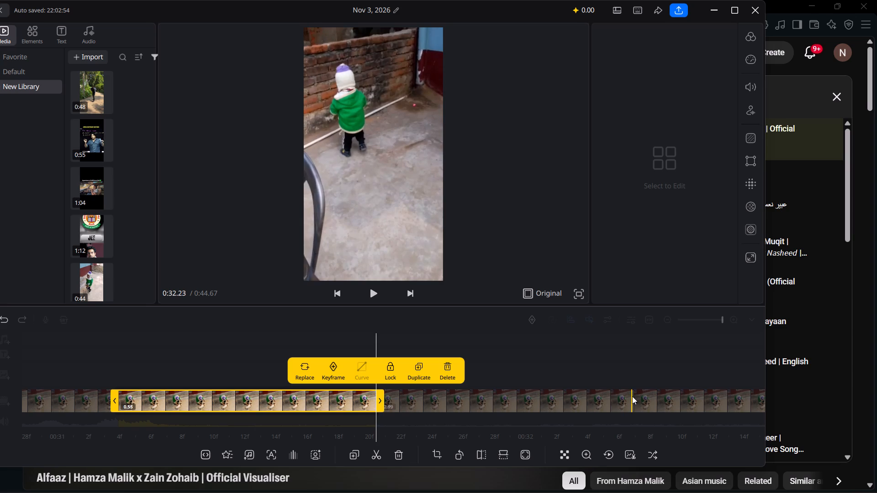
{"action": "left_click", "coordinate": [633, 396]}
{"action": "left_click", "coordinate": [374, 453]}
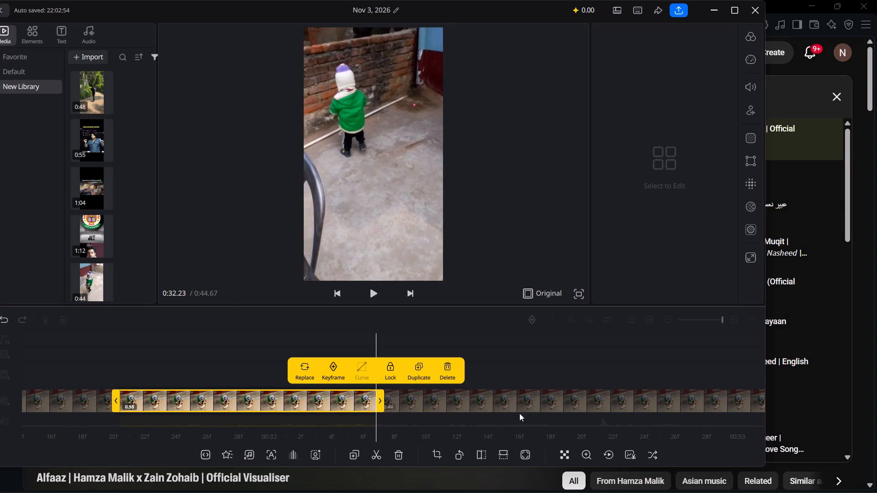
{"action": "left_click", "coordinate": [635, 399]}
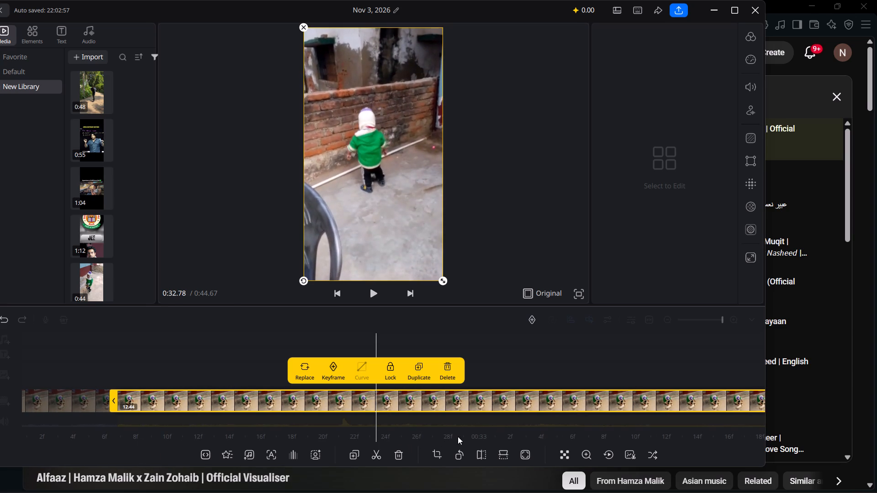
{"action": "left_click", "coordinate": [369, 458]}
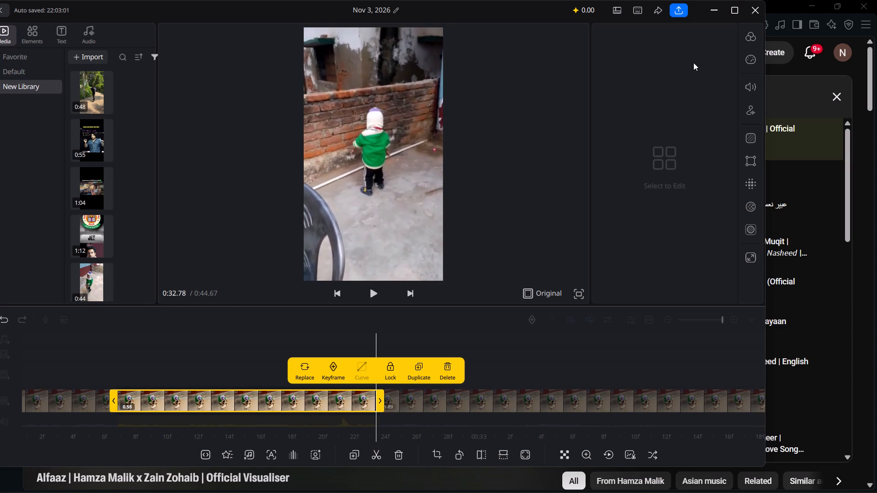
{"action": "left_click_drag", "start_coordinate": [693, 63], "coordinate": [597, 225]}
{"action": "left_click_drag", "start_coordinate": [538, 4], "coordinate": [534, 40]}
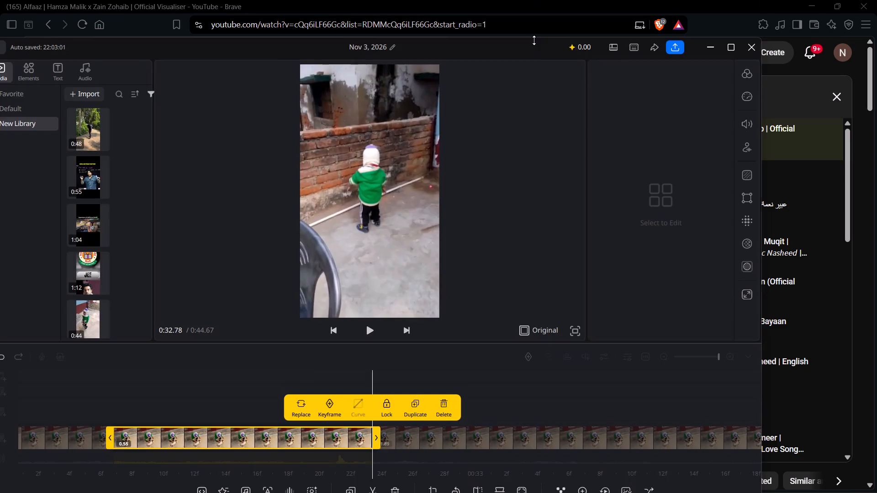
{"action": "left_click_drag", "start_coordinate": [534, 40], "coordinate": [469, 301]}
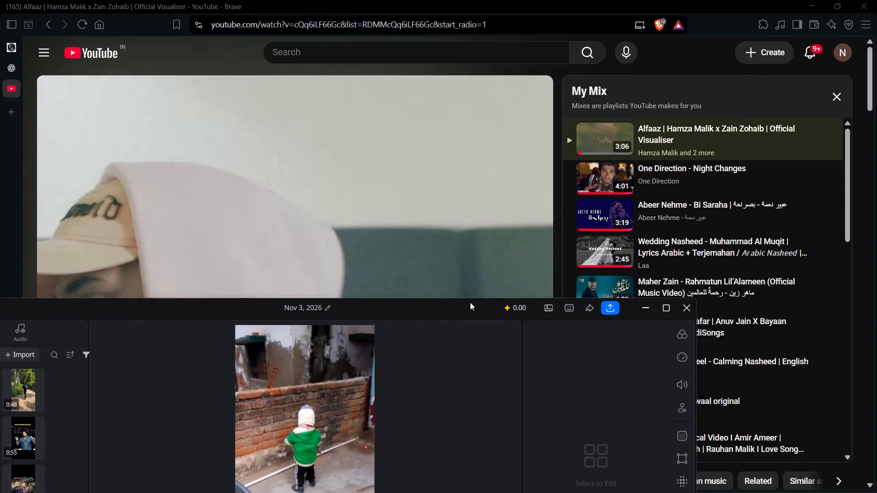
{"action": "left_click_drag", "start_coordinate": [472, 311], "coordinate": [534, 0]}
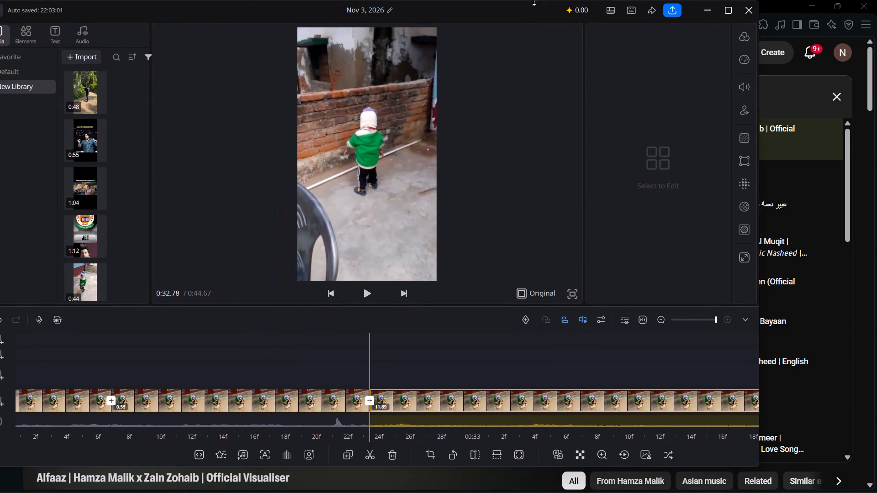
Split the remaining long clip at 0:33.39, 0:34.03 and 0:34.63.
{"action": "left_click", "coordinate": [640, 406]}
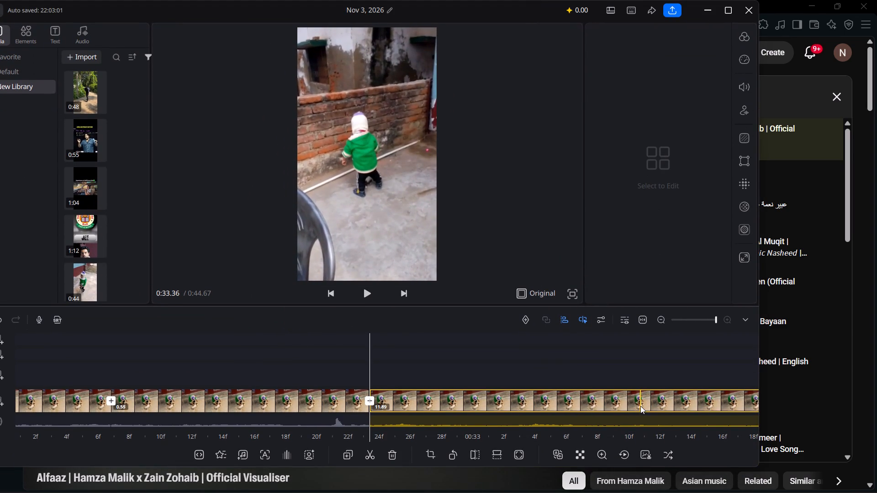
{"action": "left_click", "coordinate": [653, 395]}
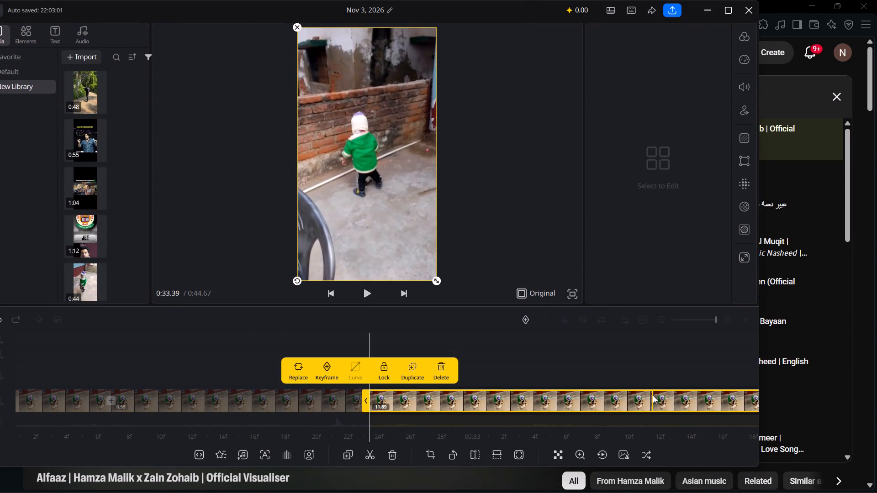
{"action": "left_click", "coordinate": [367, 450]}
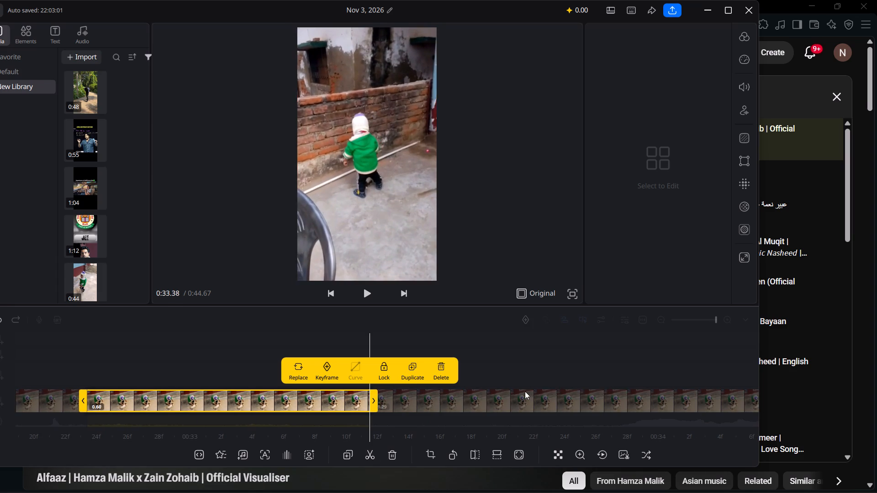
{"action": "left_click", "coordinate": [671, 396]}
{"action": "left_click", "coordinate": [371, 452]}
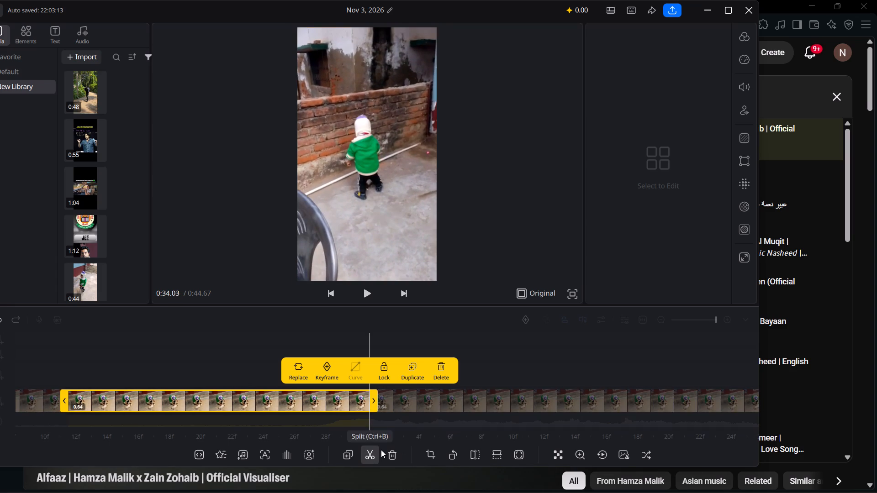
{"action": "left_click", "coordinate": [651, 410]}
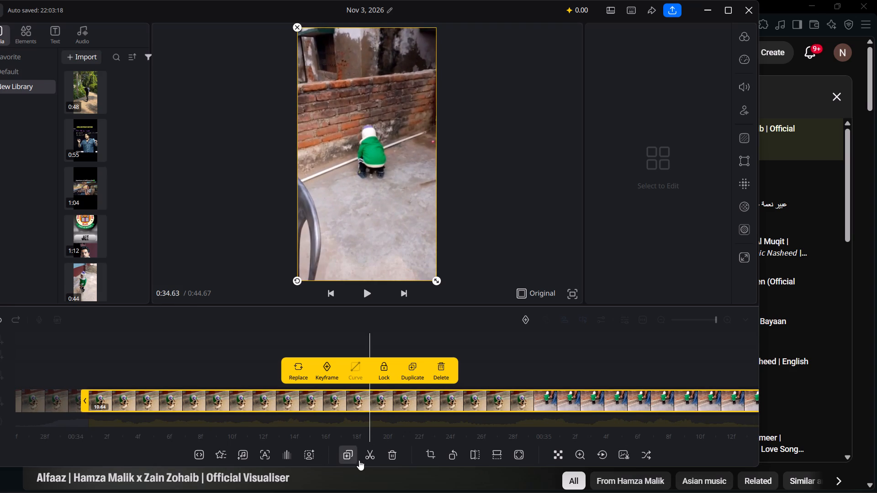
{"action": "left_click", "coordinate": [367, 456]}
{"action": "left_click", "coordinate": [505, 355]}
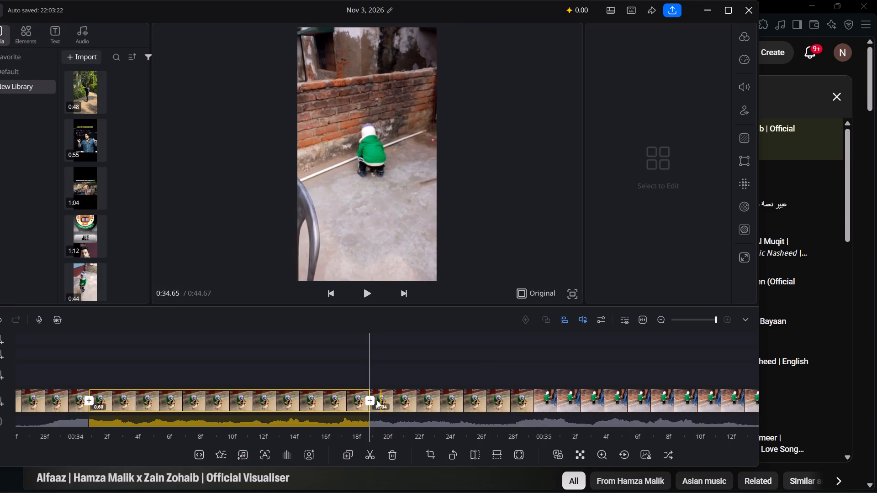
Try Shake 2 and Rotate 2 on the 0:34.63 cut, and apply the Push transition with a 0.3 duration.
{"action": "left_click", "coordinate": [372, 401]}
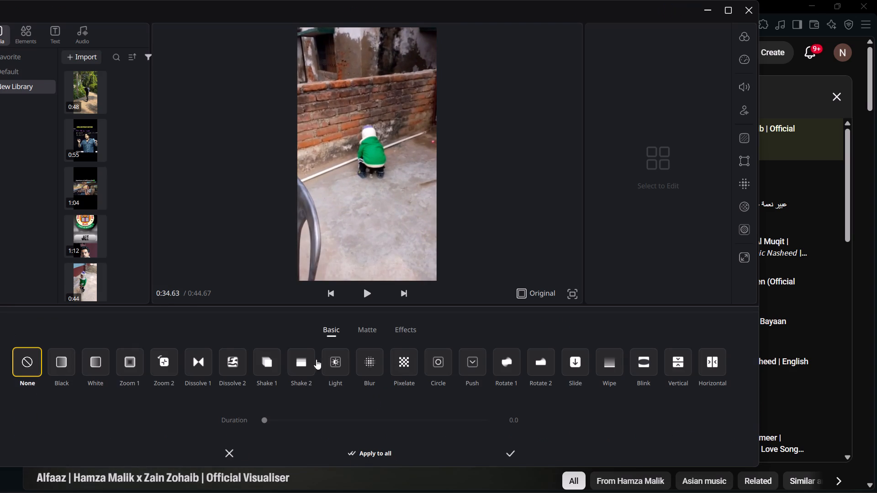
{"action": "left_click", "coordinate": [300, 360]}
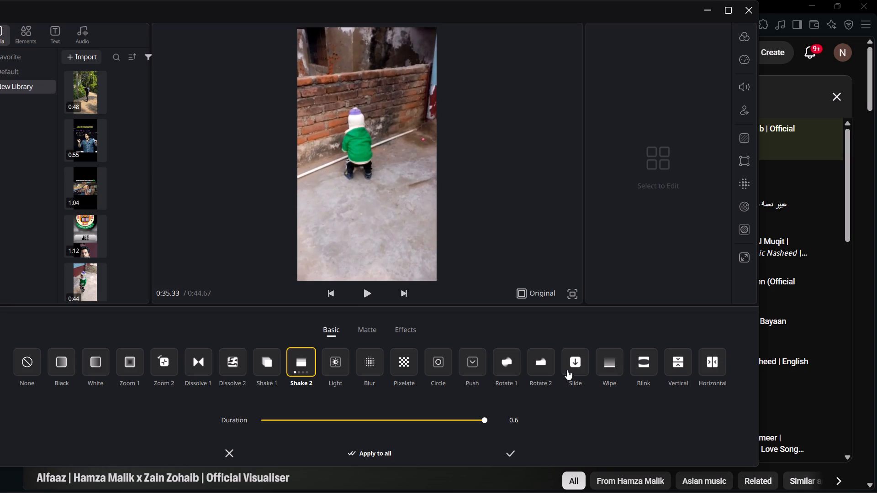
{"action": "left_click", "coordinate": [544, 366]}
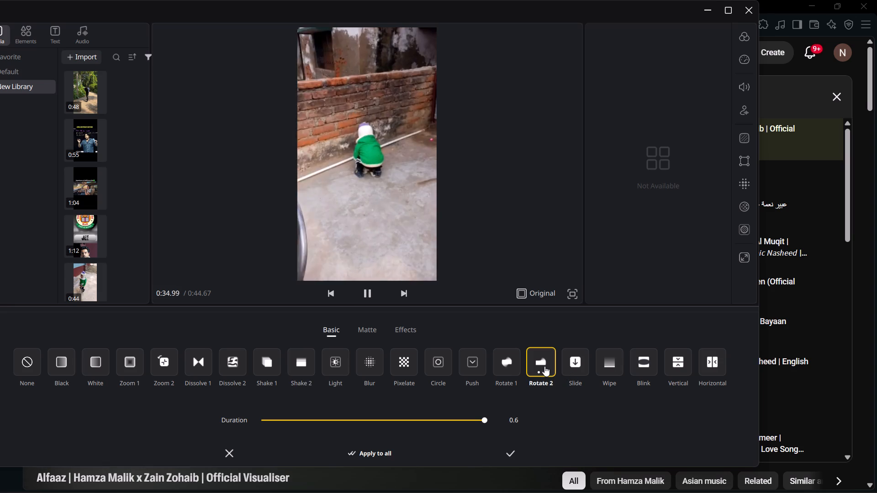
{"action": "left_click", "coordinate": [470, 367]}
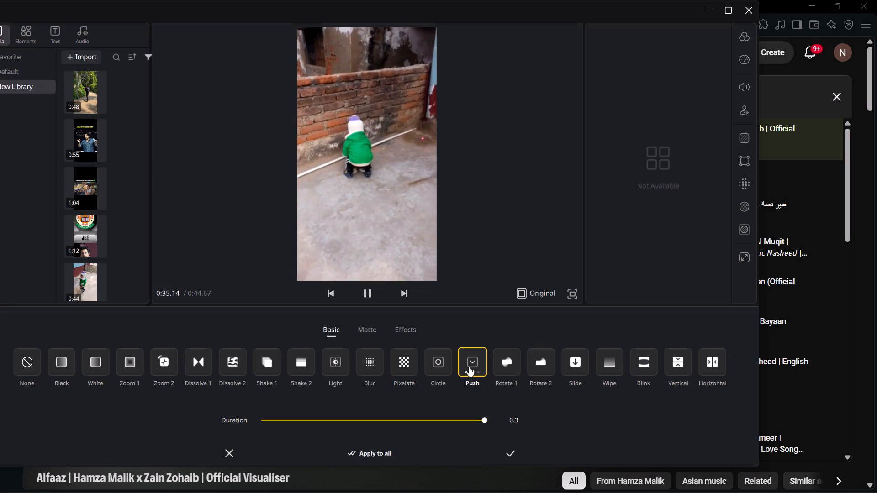
{"action": "left_click_drag", "start_coordinate": [456, 418], "coordinate": [448, 418]}
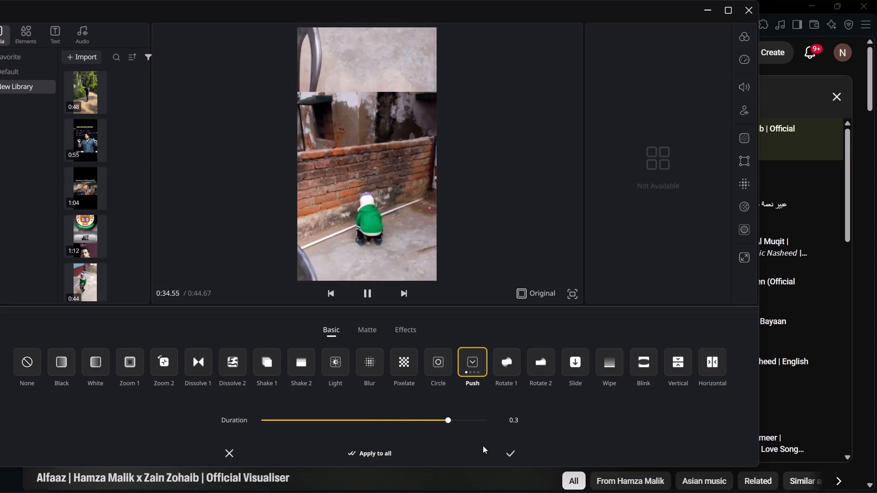
{"action": "left_click", "coordinate": [507, 453]}
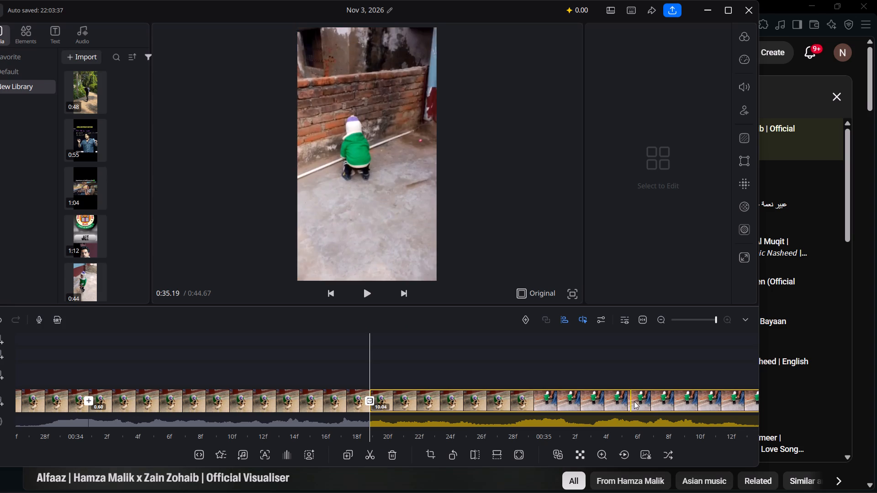
Split the remaining long clip at 0:35.17.
{"action": "left_click", "coordinate": [683, 399]}
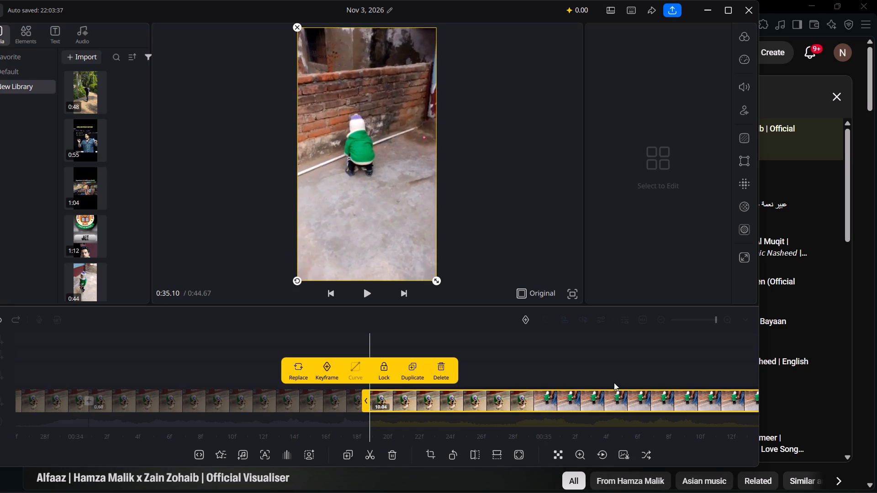
{"action": "left_click_drag", "start_coordinate": [614, 382], "coordinate": [550, 387]}
{"action": "left_click", "coordinate": [511, 400]}
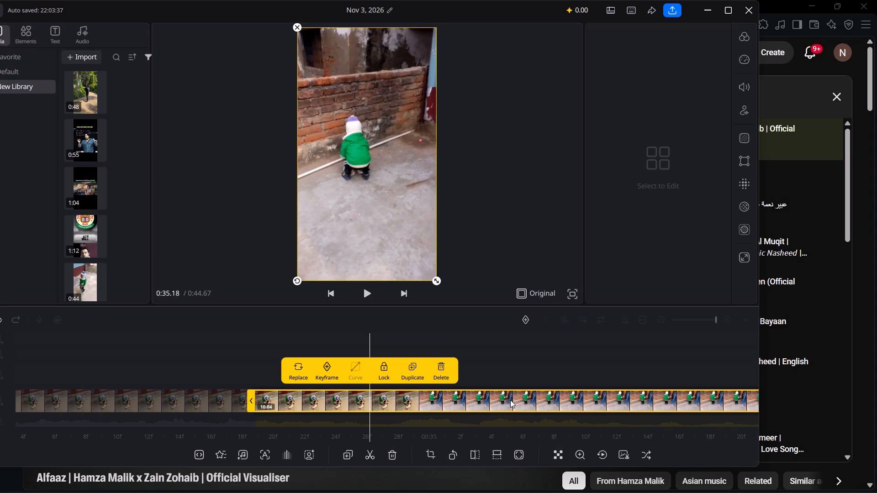
{"action": "left_click", "coordinate": [370, 465]}
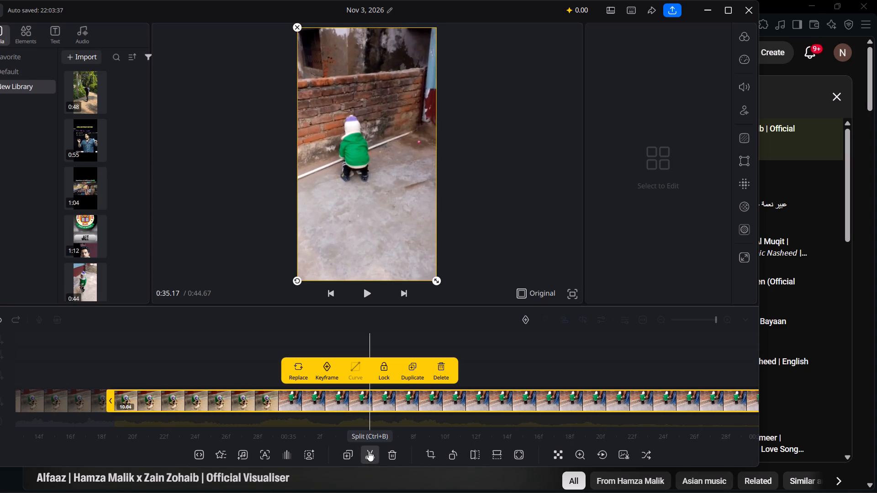
{"action": "left_click", "coordinate": [369, 451]}
{"action": "left_click_drag", "start_coordinate": [291, 391], "coordinate": [396, 390]}
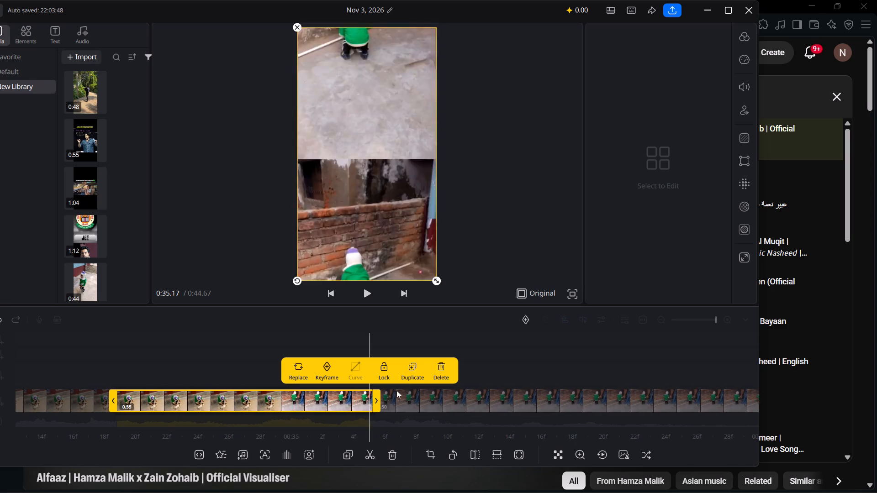
{"action": "left_click_drag", "start_coordinate": [396, 390], "coordinate": [532, 389]}
{"action": "left_click", "coordinate": [532, 351]}
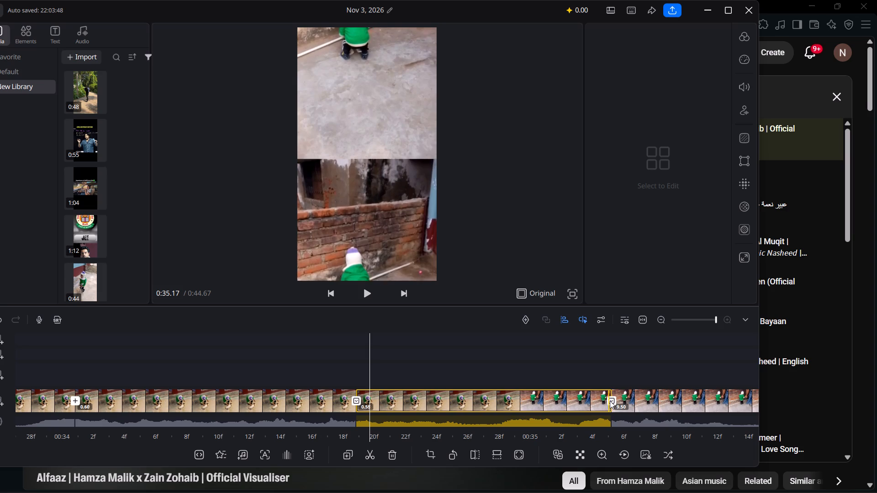
Remove the transition from the cut at 0:35.17 by setting it to None.
{"action": "left_click", "coordinate": [610, 401]}
{"action": "left_click", "coordinate": [23, 374]}
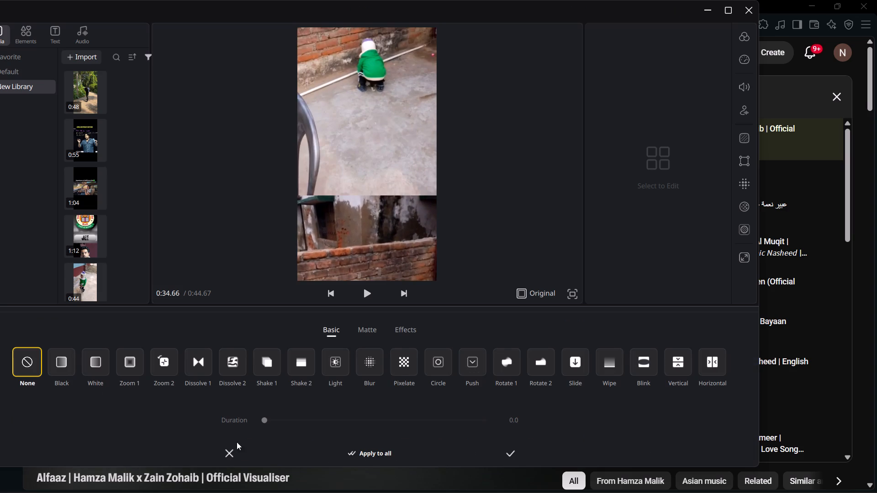
{"action": "left_click", "coordinate": [508, 452]}
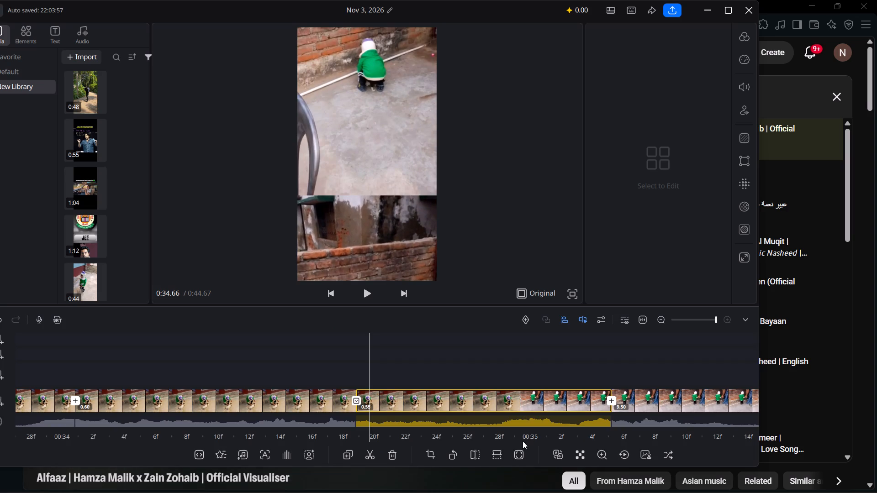
Split the remaining long clip into roughly half-second pieces at 0:35.65, 0:36.15, 0:36.71, about 0:37.3 and 0:37.86.
{"action": "left_click_drag", "start_coordinate": [581, 362], "coordinate": [103, 286]}
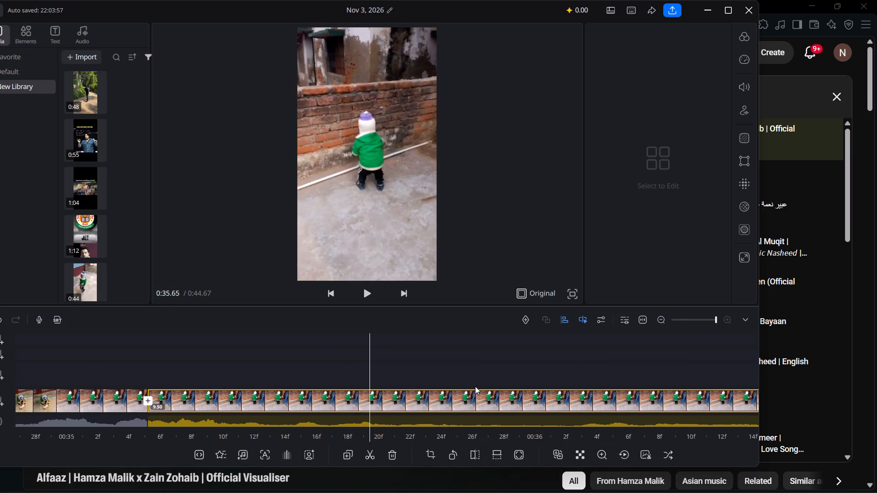
{"action": "left_click", "coordinate": [374, 455]}
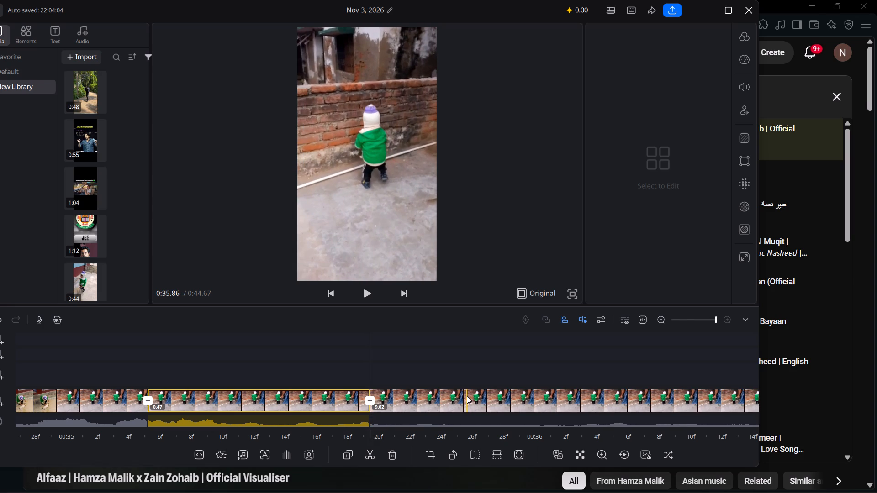
{"action": "left_click", "coordinate": [605, 396]}
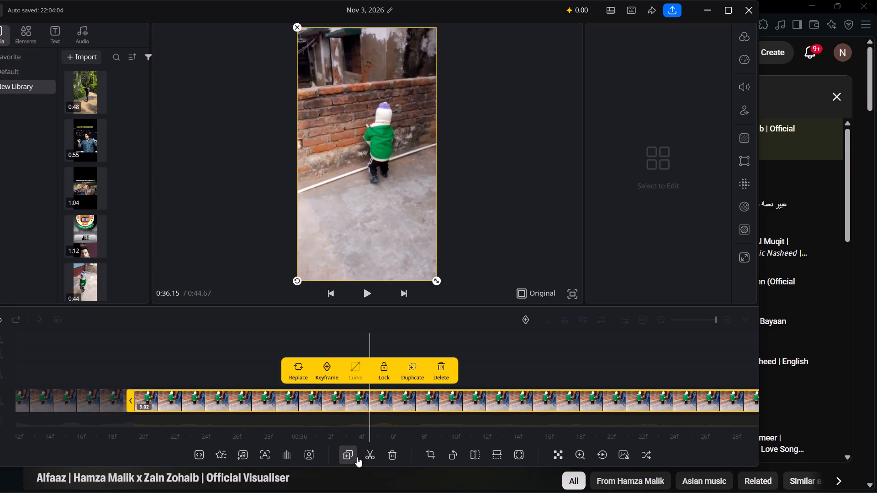
{"action": "left_click", "coordinate": [369, 457]}
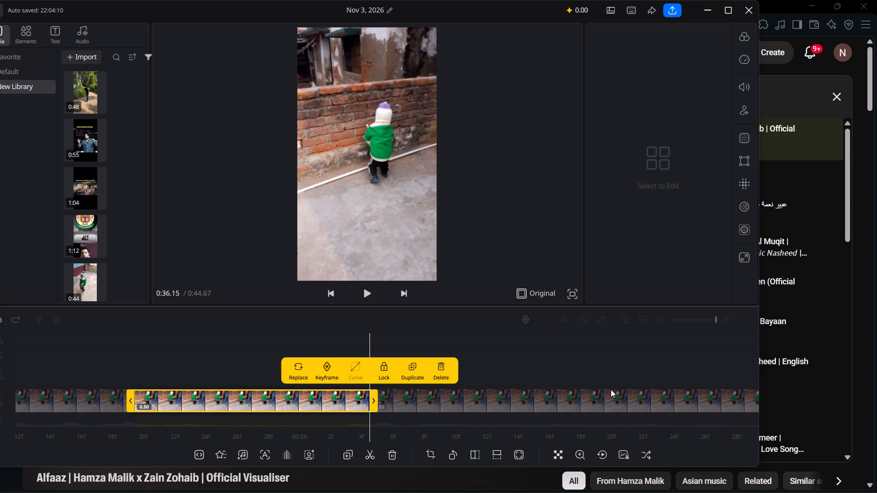
{"action": "left_click", "coordinate": [630, 394]}
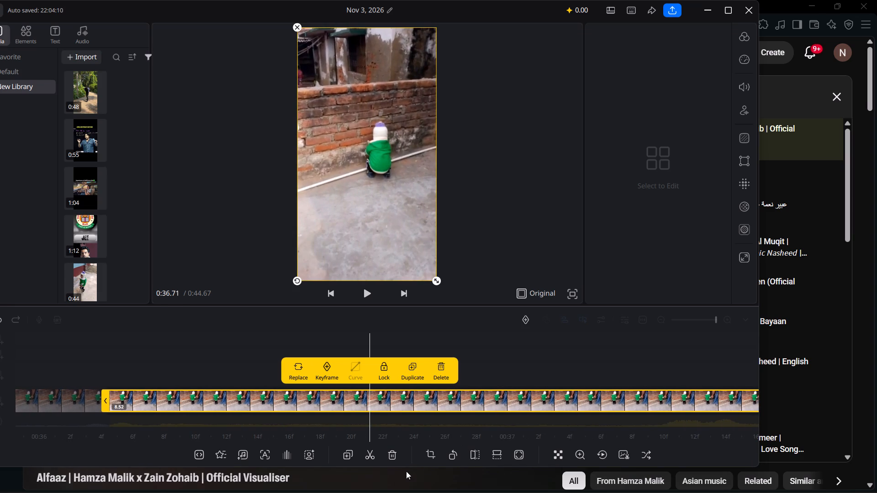
{"action": "left_click", "coordinate": [368, 462]}
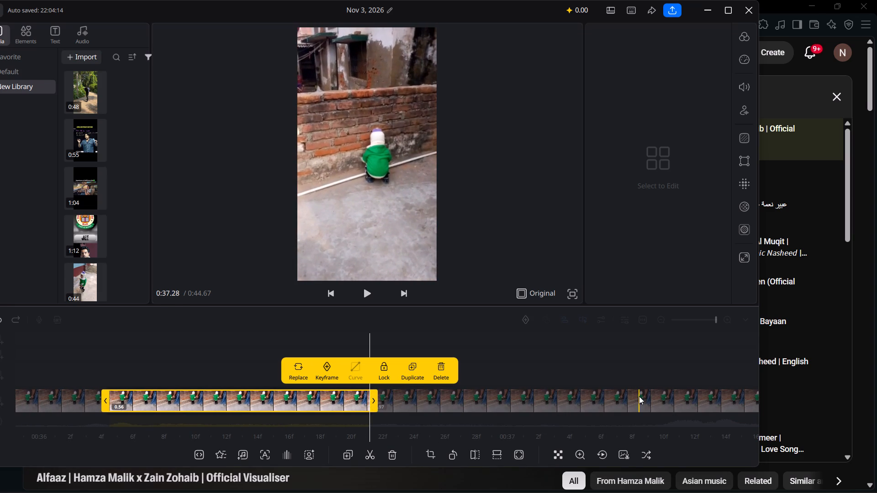
{"action": "left_click", "coordinate": [650, 396]}
{"action": "left_click", "coordinate": [372, 462]}
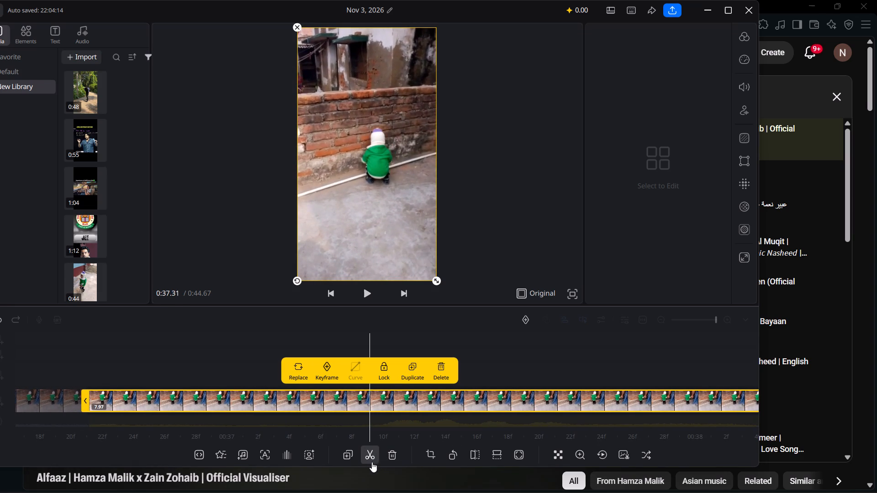
{"action": "left_click", "coordinate": [628, 395]}
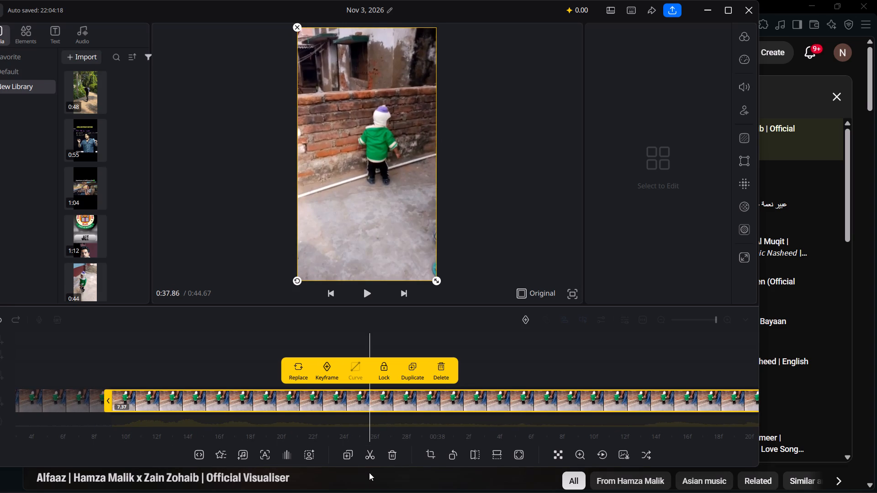
{"action": "left_click", "coordinate": [364, 460]}
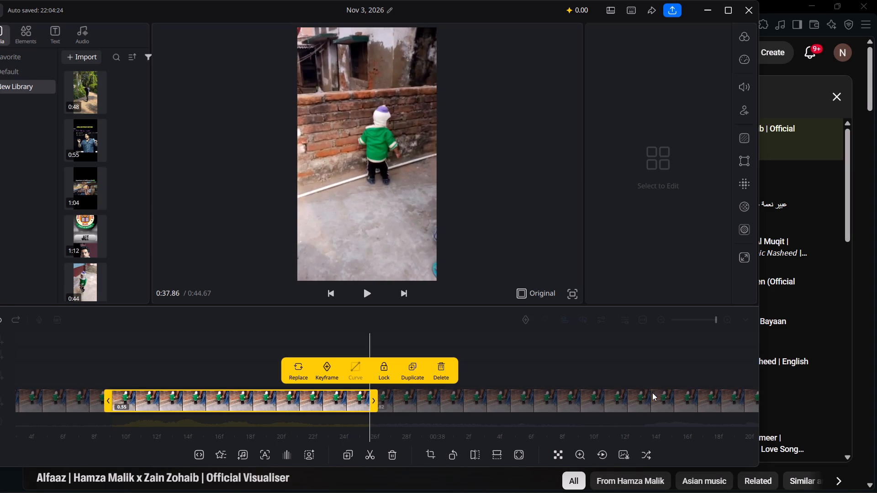
Split the remaining long clip into 0.60-second pieces at 0:38.46, 0:39.06, 0:39.66 and 0:40.26.
{"action": "left_click", "coordinate": [652, 395]}
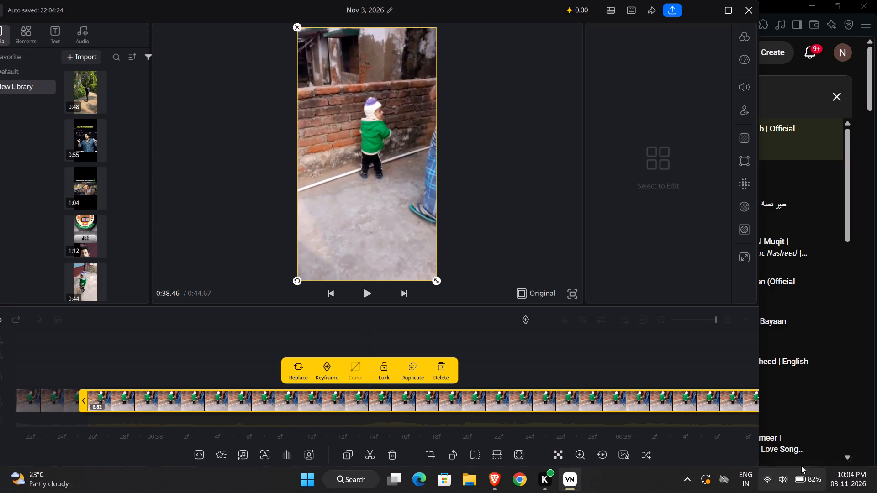
{"action": "left_click", "coordinate": [370, 456]}
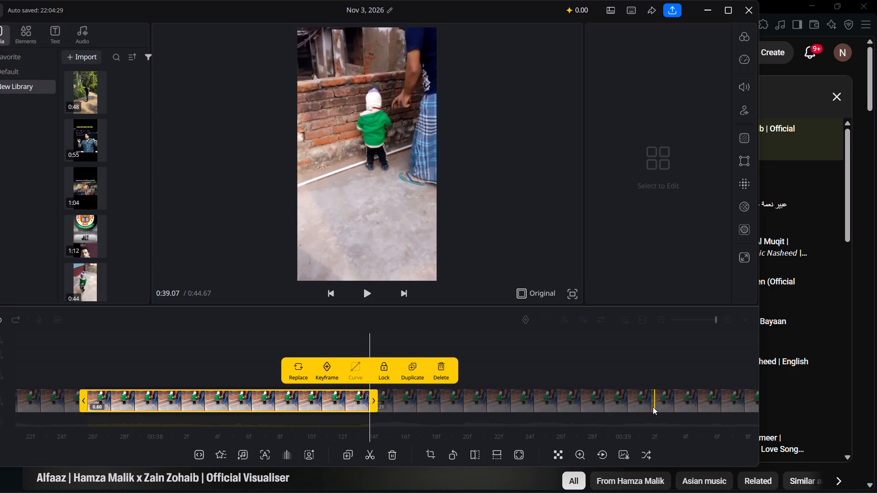
{"action": "left_click", "coordinate": [653, 407]}
{"action": "left_click", "coordinate": [373, 449]}
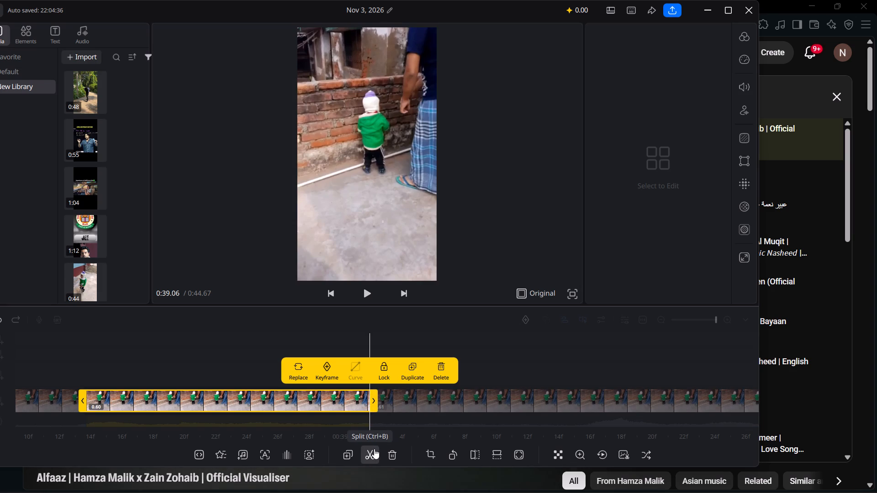
{"action": "left_click", "coordinate": [651, 403]}
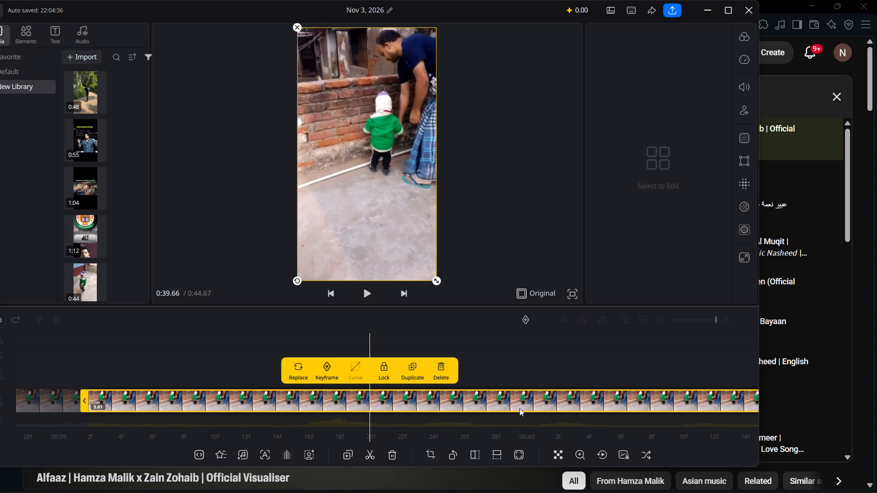
{"action": "left_click", "coordinate": [366, 452]}
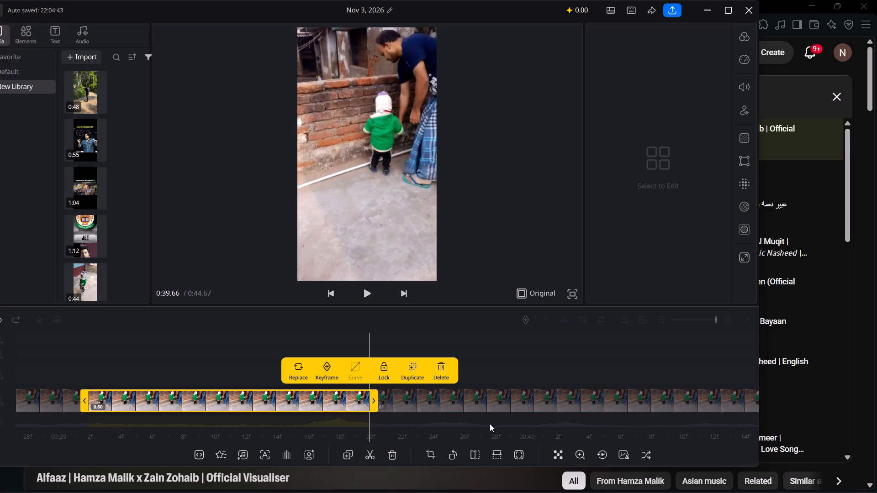
{"action": "left_click", "coordinate": [650, 396]}
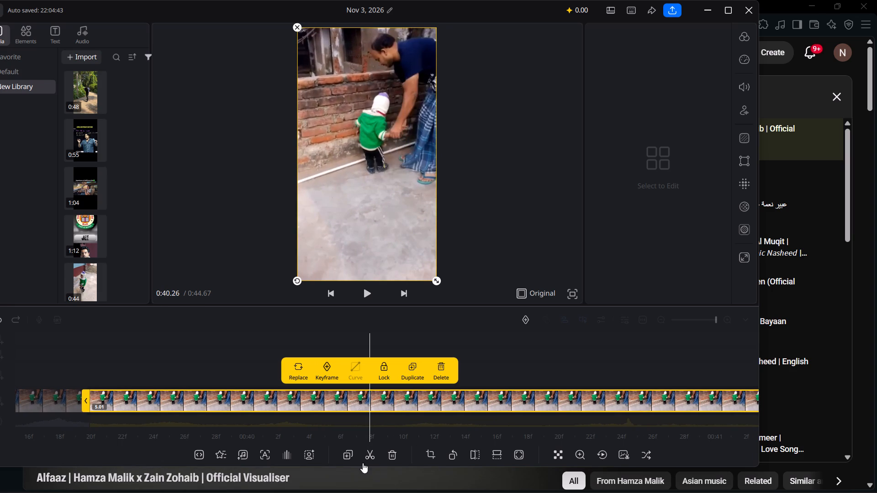
{"action": "left_click", "coordinate": [369, 459]}
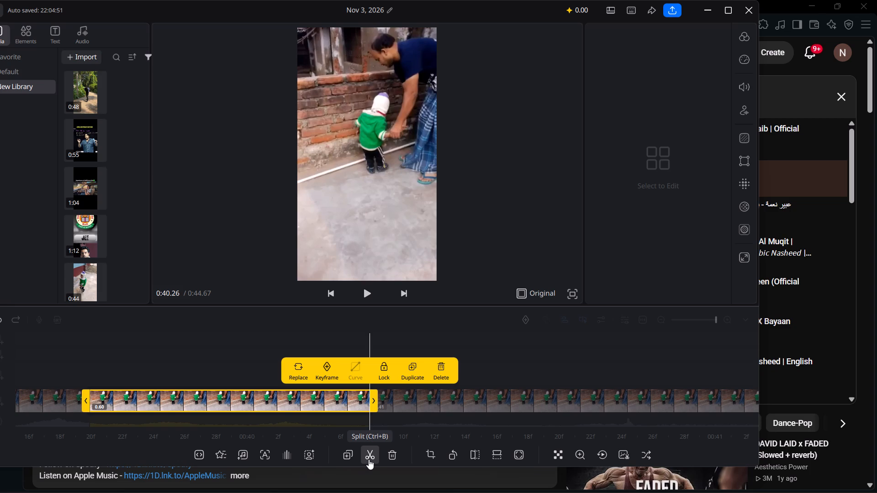
Split the remaining long clip into 0.55-second pieces at 0:40.81, 0:41.36, 0:41.91, 0:42.46 and about 0:43.
{"action": "left_click", "coordinate": [627, 396]}
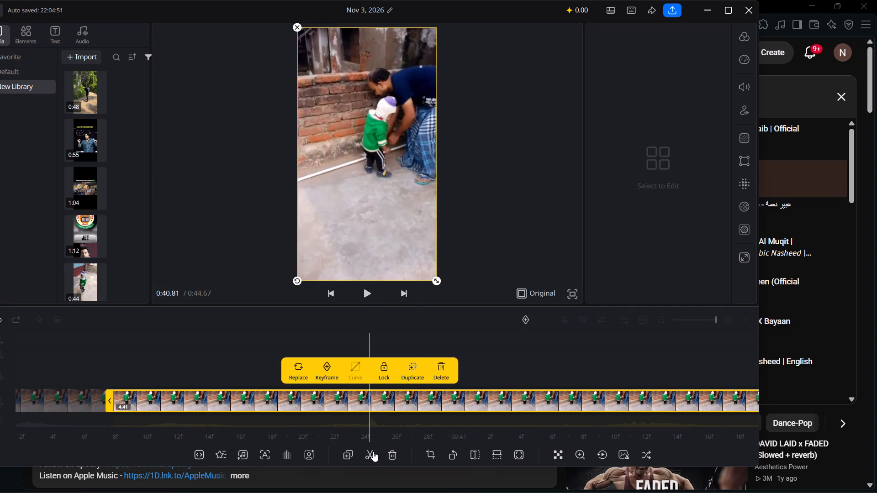
{"action": "left_click", "coordinate": [373, 452]}
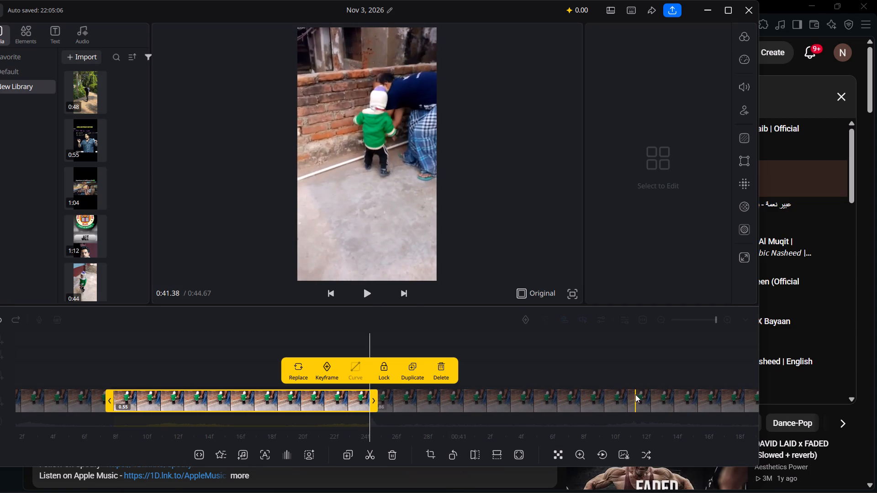
{"action": "left_click", "coordinate": [628, 399]}
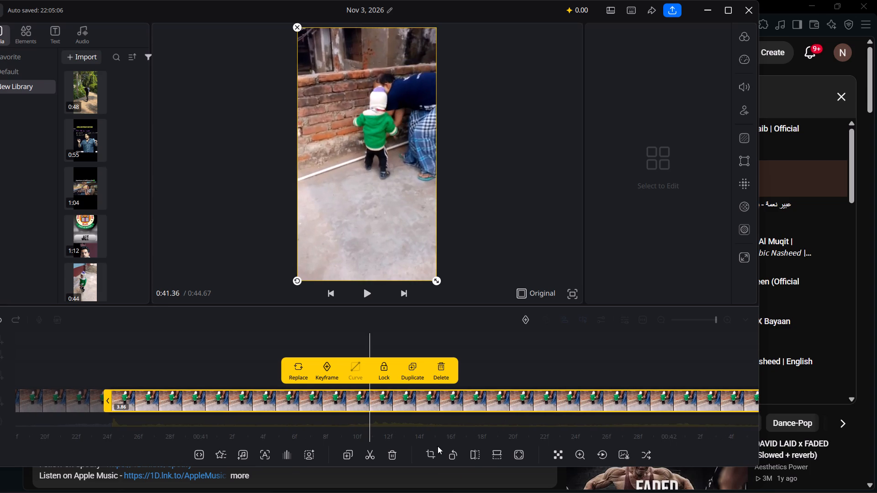
{"action": "left_click", "coordinate": [372, 454]}
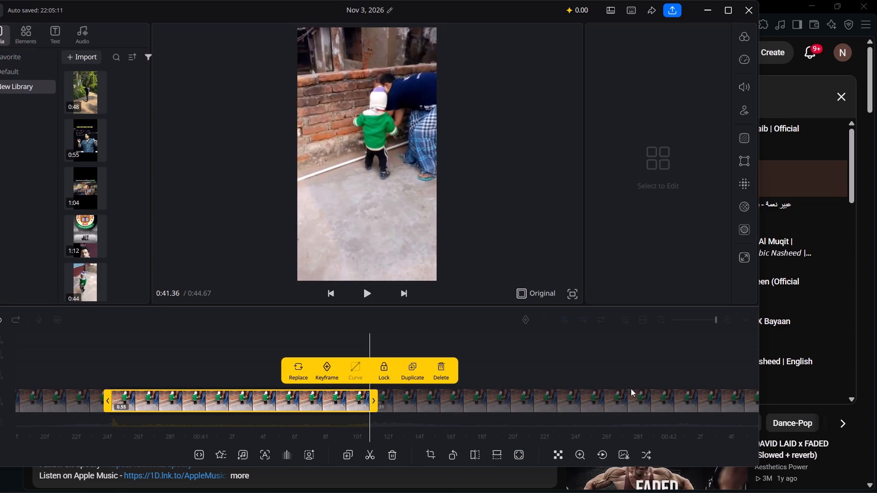
{"action": "left_click", "coordinate": [628, 397]}
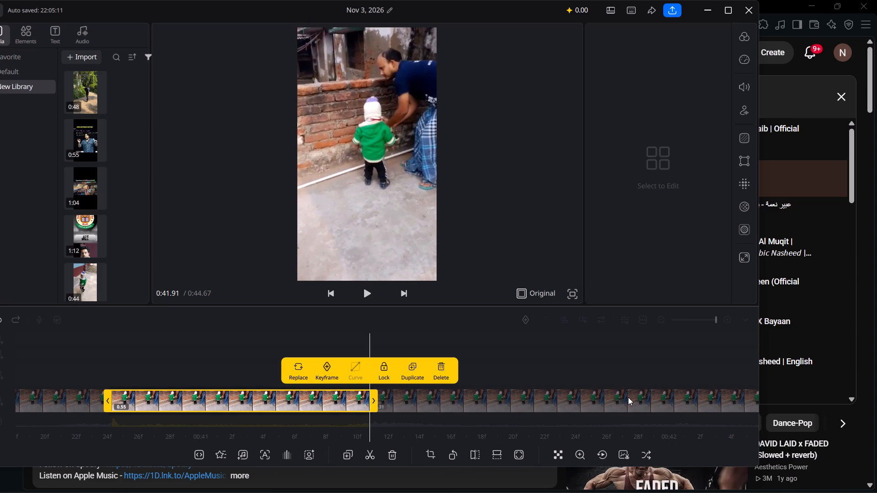
{"action": "left_click", "coordinate": [377, 454]}
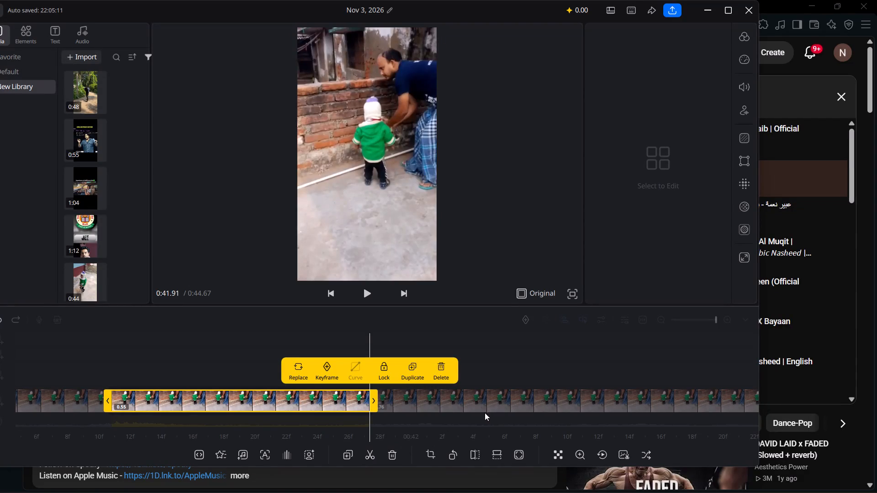
{"action": "left_click", "coordinate": [627, 398]}
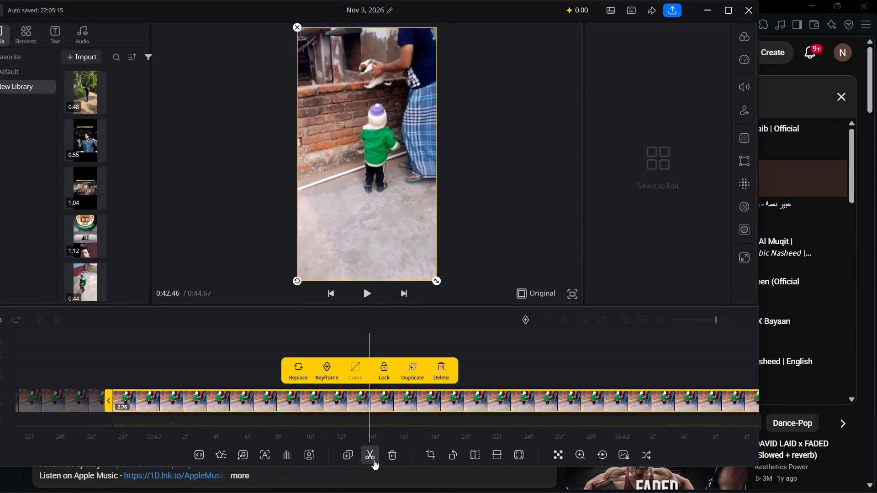
{"action": "left_click", "coordinate": [372, 457]}
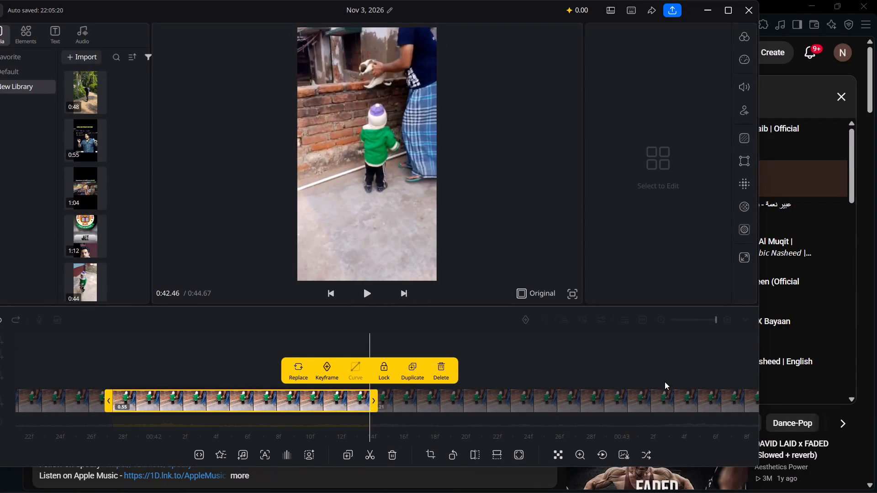
{"action": "left_click", "coordinate": [626, 403]}
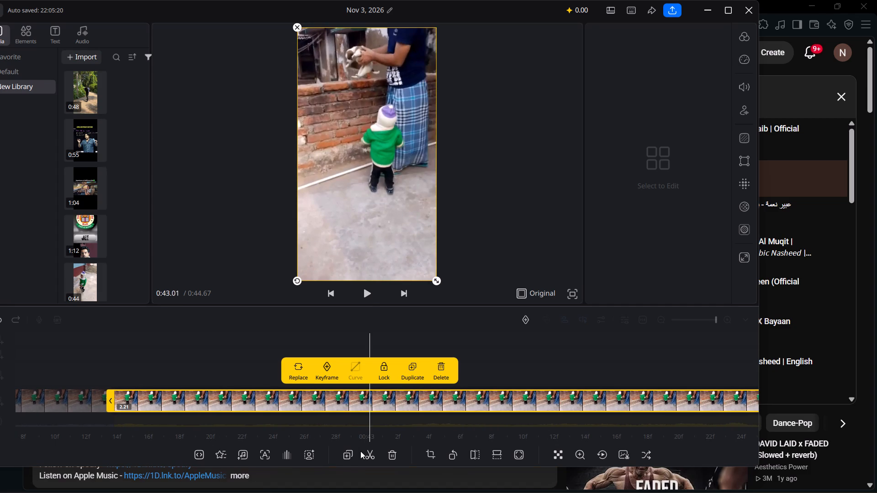
Split the remaining clip at 0:43.01, 0:43.60 and 0:44.20, making two pieces of about 0.6 seconds.
{"action": "left_click", "coordinate": [375, 453]}
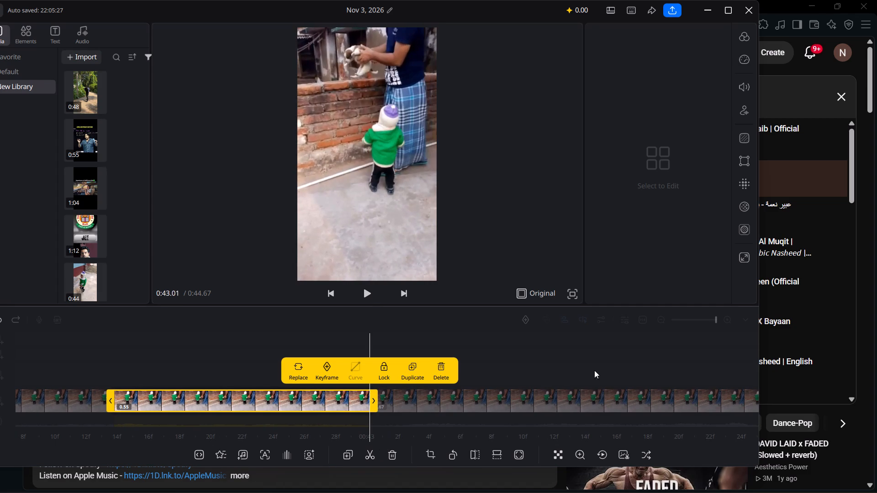
{"action": "left_click", "coordinate": [648, 393]}
{"action": "left_click", "coordinate": [371, 460]}
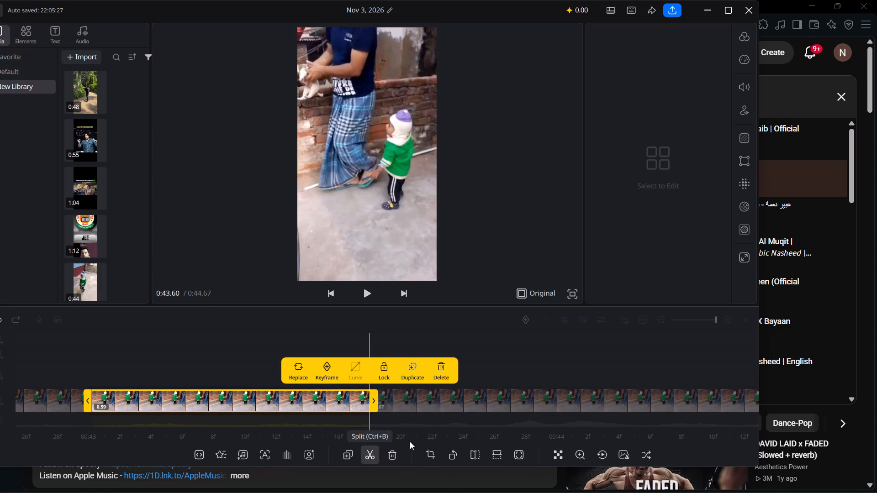
{"action": "left_click", "coordinate": [651, 394]}
{"action": "left_click", "coordinate": [362, 453]}
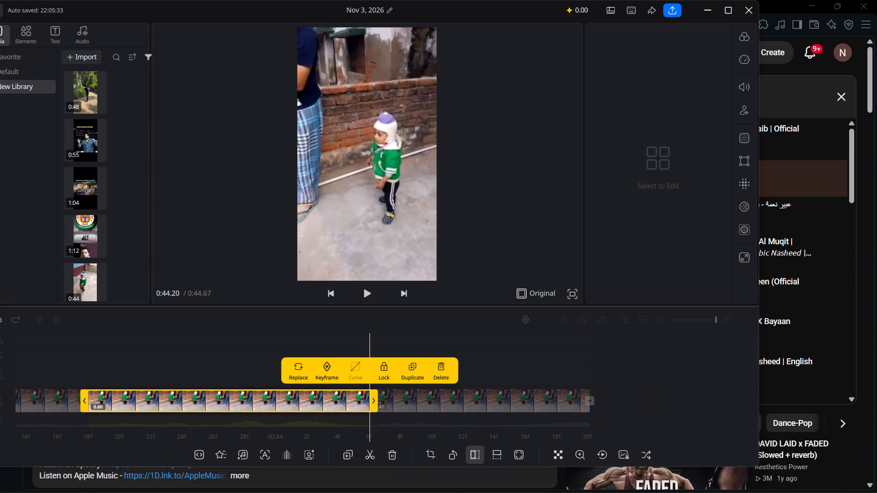
Set the Windows system volume to a low level, roughly one-seventh of the slider, and return to the video editor.
{"action": "left_click", "coordinate": [835, 485]}
{"action": "left_click", "coordinate": [804, 492]}
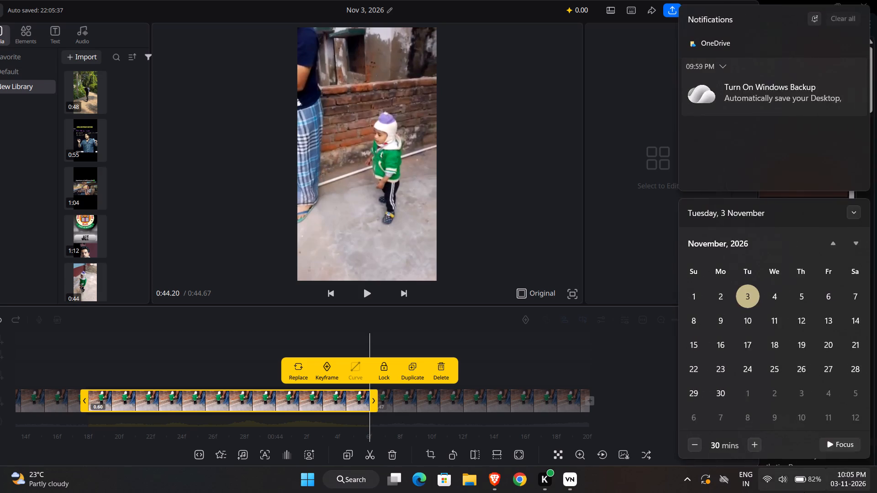
{"action": "left_click", "coordinate": [717, 408]}
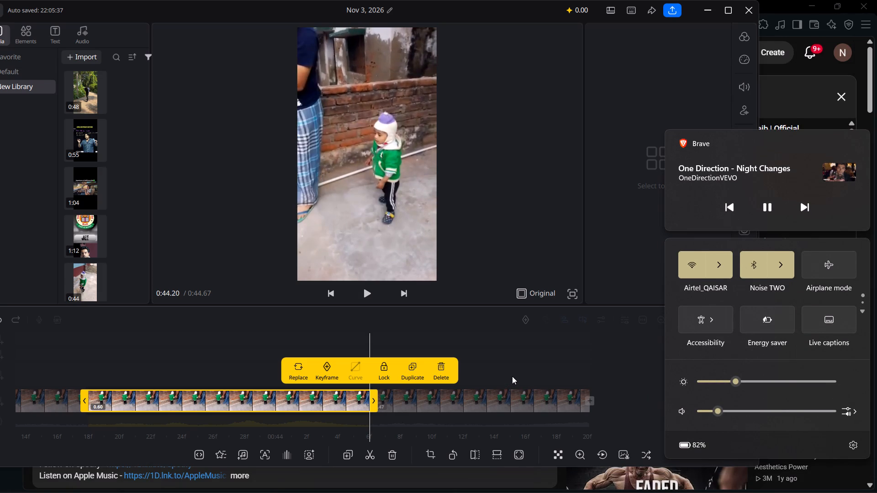
{"action": "left_click", "coordinate": [512, 376]}
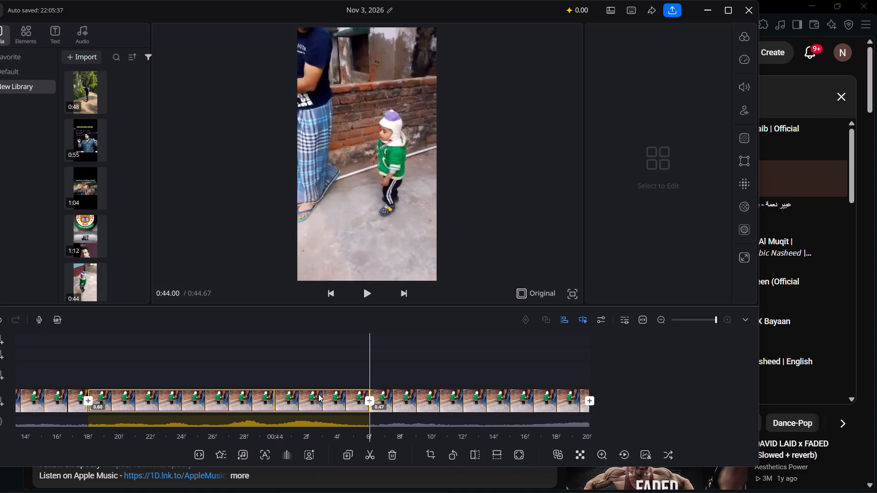
Add a Light transition with a 0.5 duration at the cut at 0:44.20.
{"action": "left_click", "coordinate": [367, 398]}
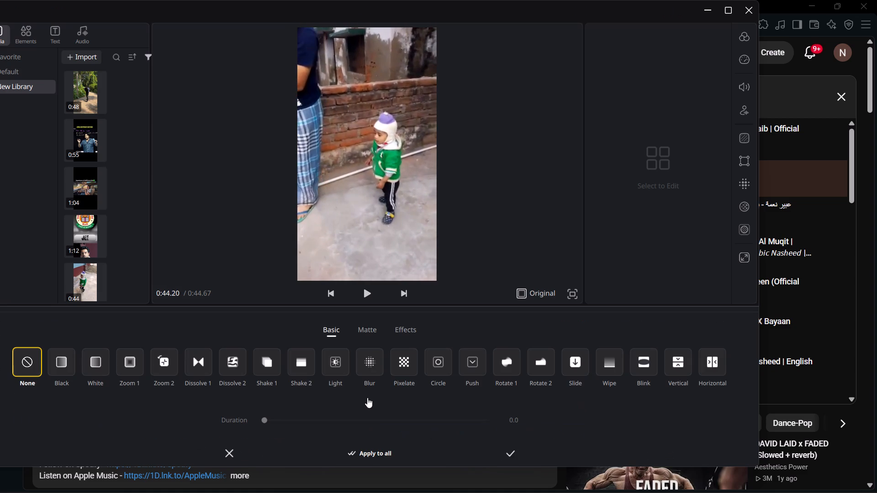
{"action": "left_click", "coordinate": [333, 367]}
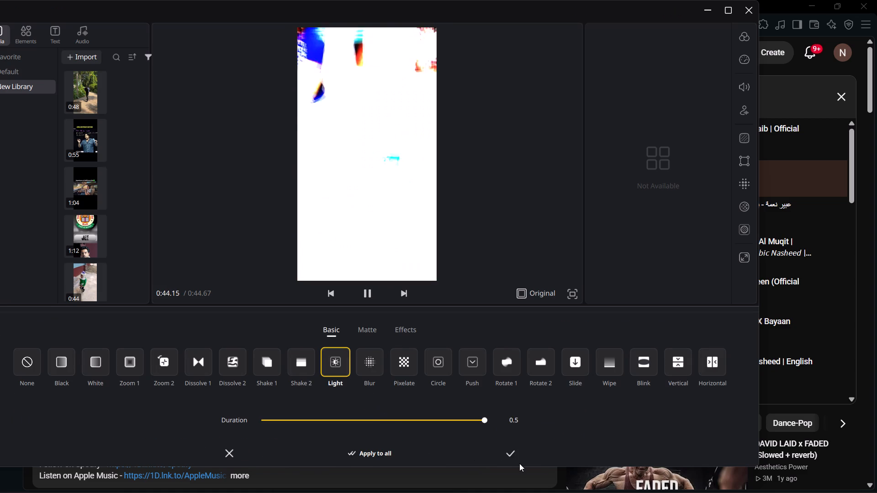
Apply the Light transition with a 0.5 duration to the last cut, near 0:44.20.
{"action": "left_click", "coordinate": [504, 455]}
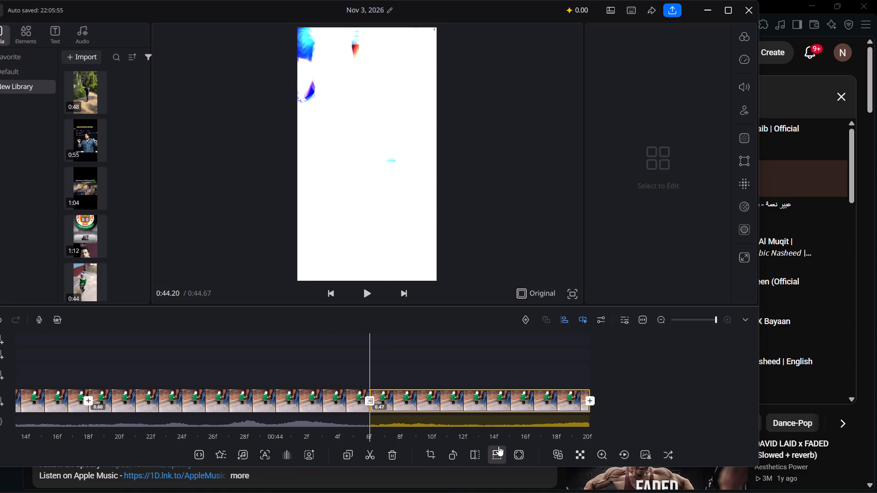
Add the Vlog music track Winds in the Pines to the timeline at 0:28.24.
{"action": "left_click_drag", "start_coordinate": [292, 393], "coordinate": [392, 386]}
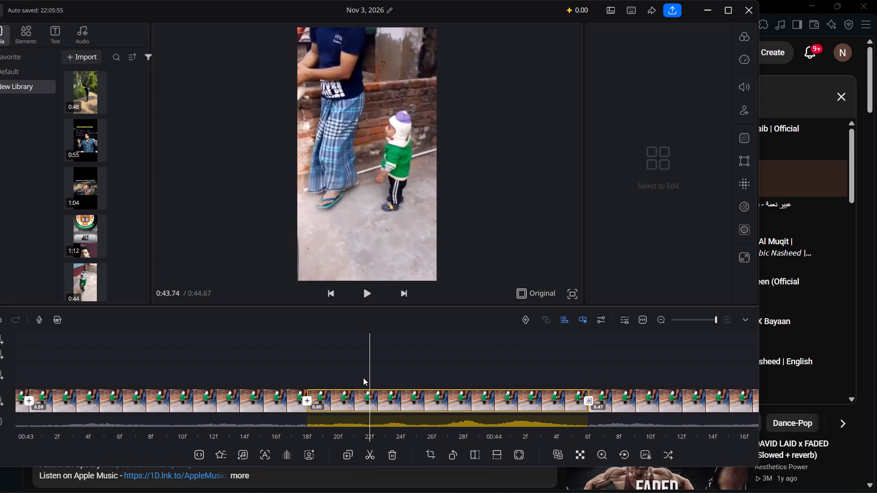
{"action": "left_click_drag", "start_coordinate": [193, 364], "coordinate": [541, 327]}
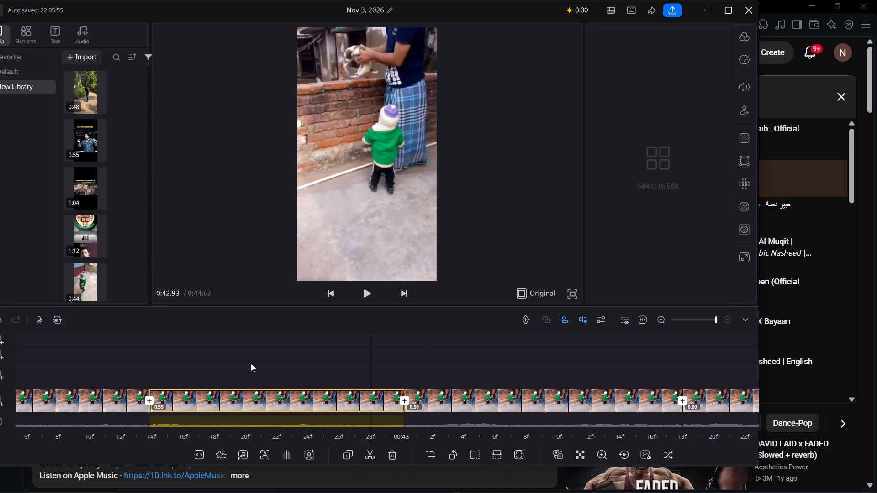
{"action": "left_click_drag", "start_coordinate": [229, 365], "coordinate": [479, 342]}
{"action": "left_click_drag", "start_coordinate": [220, 360], "coordinate": [490, 344]}
{"action": "left_click_drag", "start_coordinate": [296, 352], "coordinate": [547, 337]}
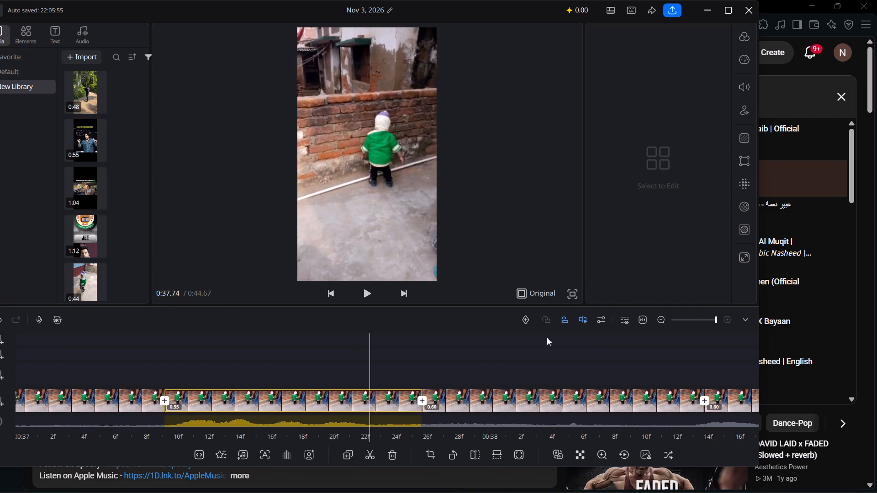
{"action": "left_click_drag", "start_coordinate": [547, 337], "coordinate": [635, 320]}
{"action": "left_click_drag", "start_coordinate": [319, 377], "coordinate": [497, 376]}
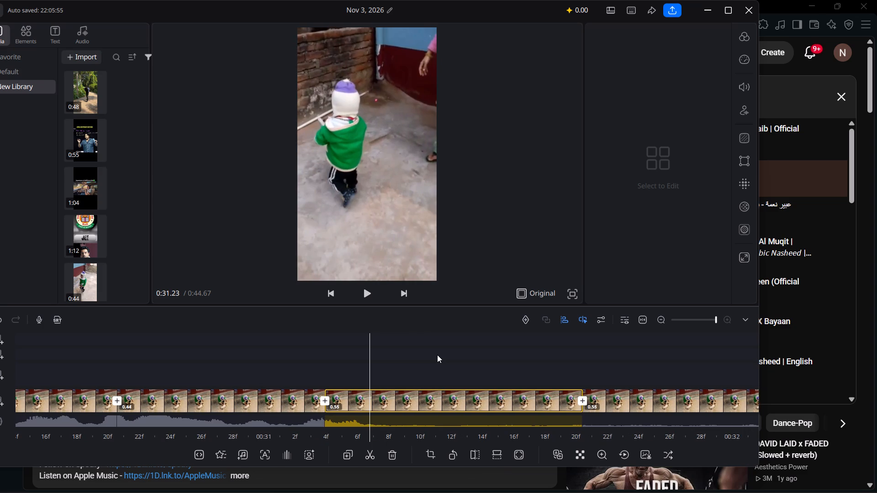
{"action": "left_click_drag", "start_coordinate": [437, 354], "coordinate": [836, 327]}
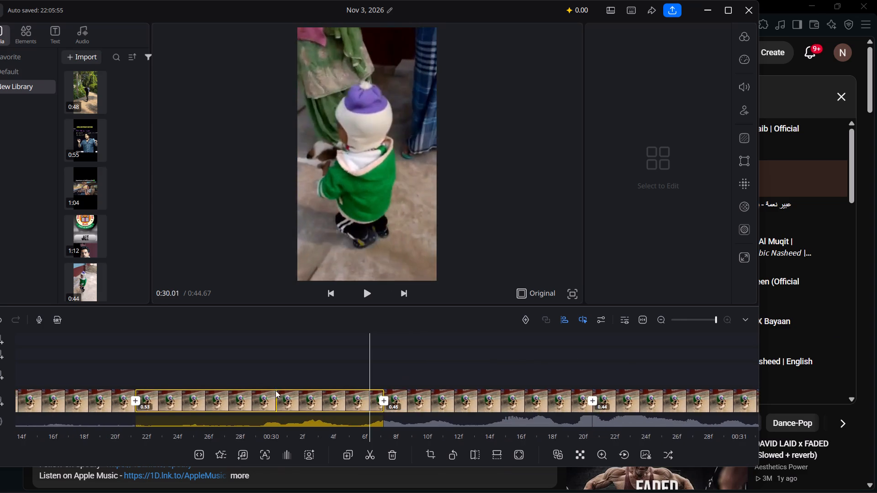
{"action": "left_click_drag", "start_coordinate": [275, 390], "coordinate": [731, 342]}
{"action": "left_click_drag", "start_coordinate": [582, 376], "coordinate": [278, 348]}
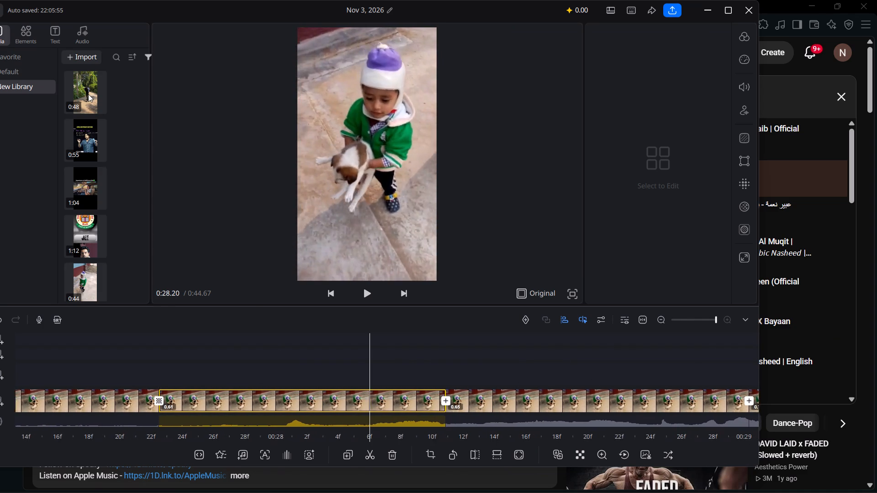
{"action": "left_click", "coordinate": [89, 32]}
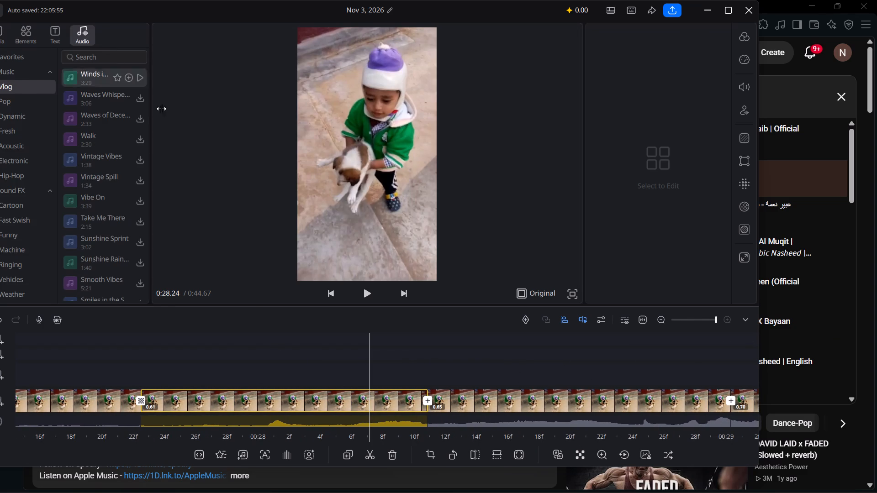
{"action": "left_click_drag", "start_coordinate": [102, 79], "coordinate": [112, 83]}
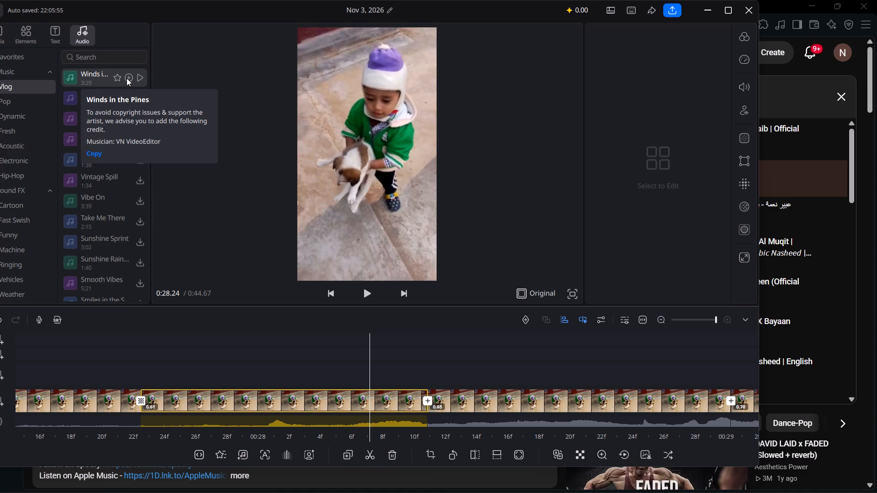
{"action": "left_click", "coordinate": [127, 78]}
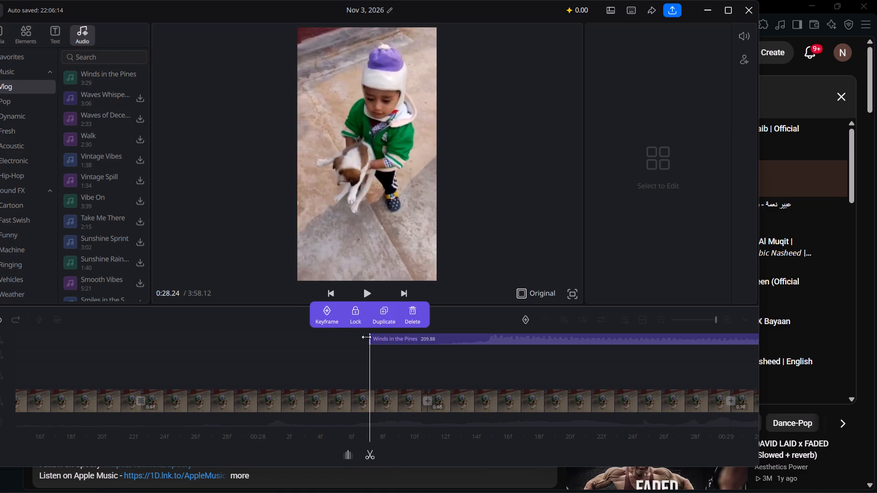
Move the Winds in the Pines music track earlier on the timeline so it starts at about 0:26.7.
{"action": "left_click", "coordinate": [368, 341]}
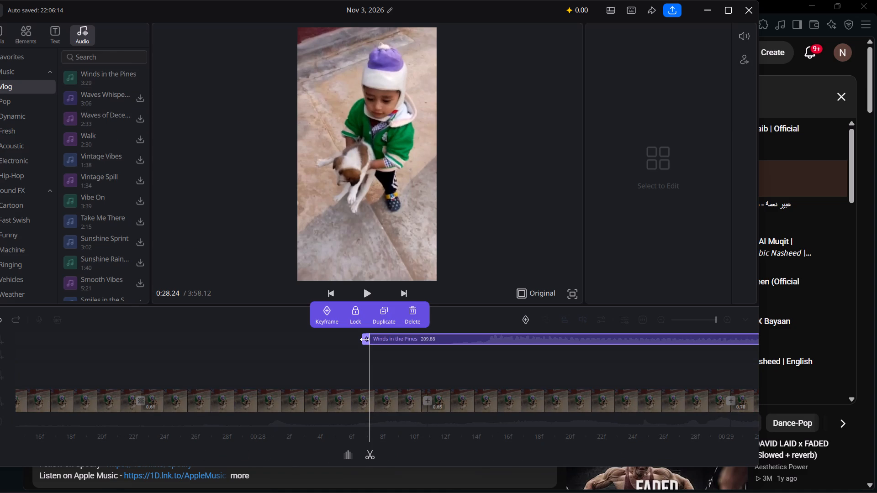
{"action": "left_click_drag", "start_coordinate": [365, 339], "coordinate": [259, 336]}
{"action": "left_click_drag", "start_coordinate": [371, 341], "coordinate": [266, 332]}
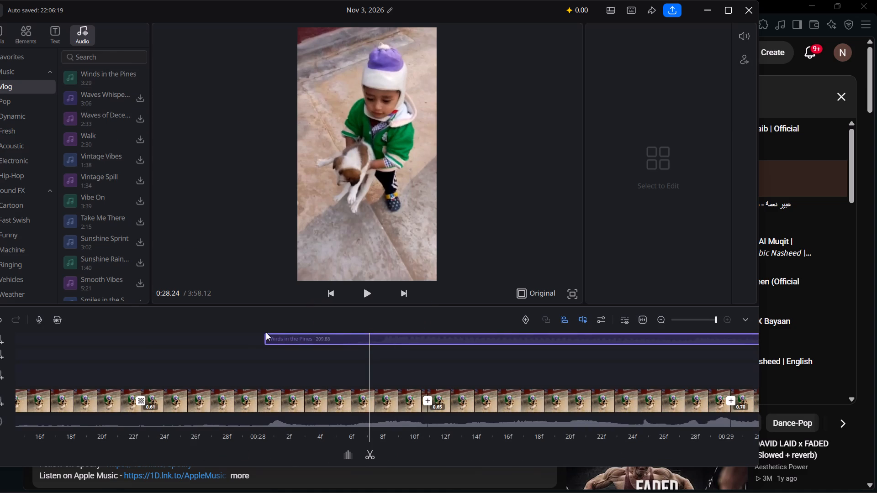
{"action": "left_click_drag", "start_coordinate": [266, 332], "coordinate": [0, 319]}
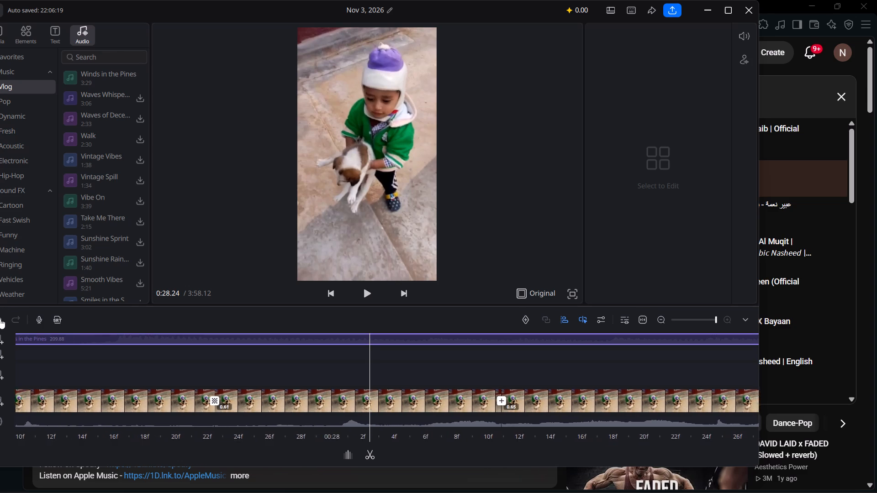
{"action": "left_click_drag", "start_coordinate": [0, 319], "coordinate": [0, 318]}
{"action": "left_click_drag", "start_coordinate": [67, 339], "coordinate": [0, 335]}
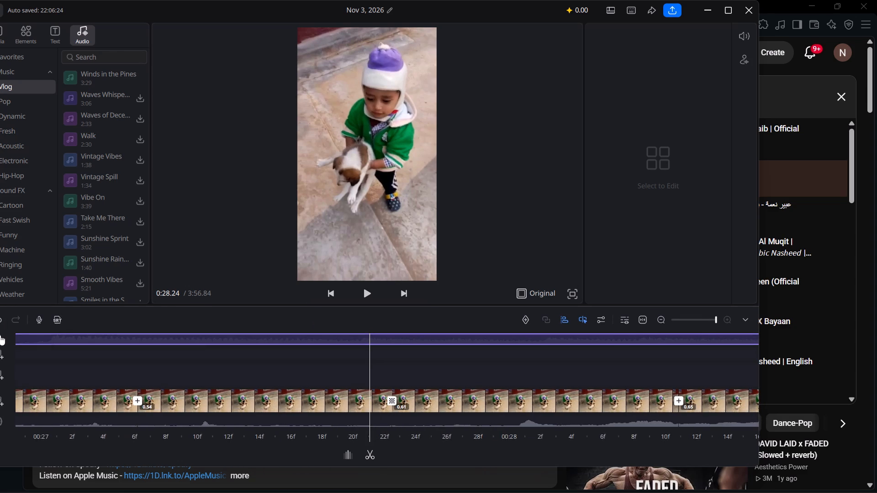
{"action": "left_click_drag", "start_coordinate": [0, 335], "coordinate": [0, 329]}
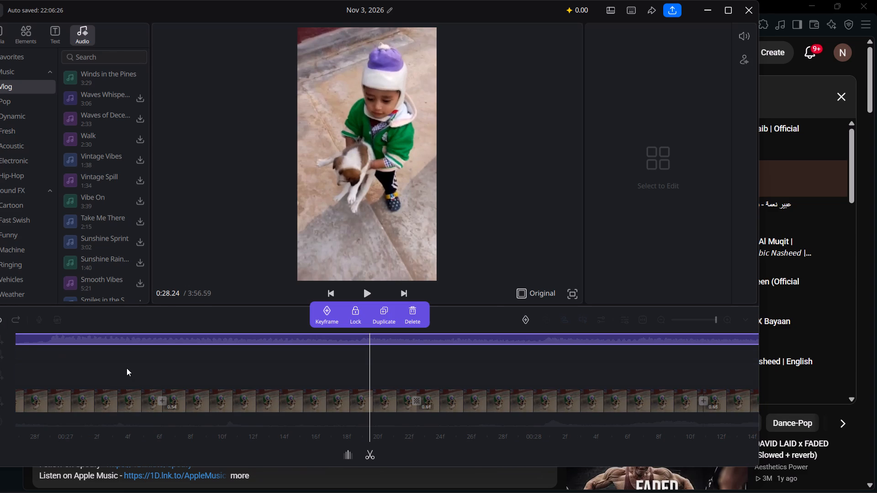
Move the Winds in the Pines track further back so it starts at the clip cut near 0:25.35.
{"action": "left_click_drag", "start_coordinate": [127, 347], "coordinate": [41, 338]}
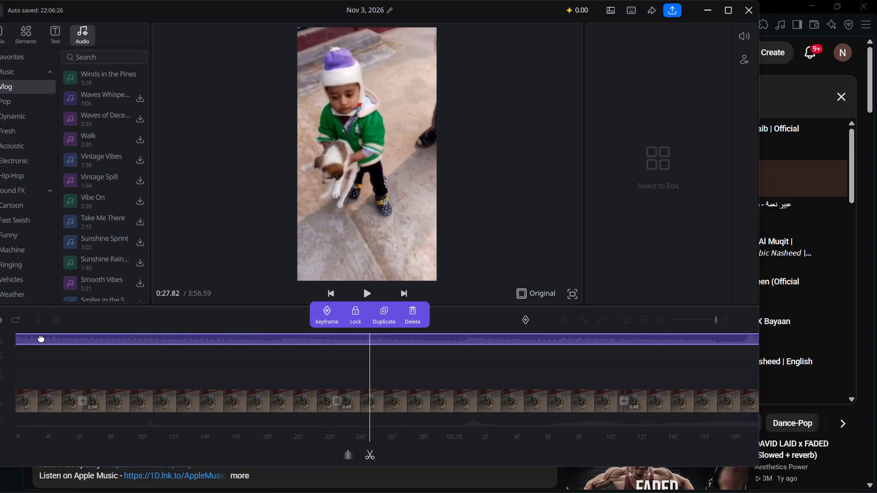
{"action": "left_click_drag", "start_coordinate": [41, 338], "coordinate": [39, 336]}
{"action": "left_click_drag", "start_coordinate": [99, 354], "coordinate": [478, 400]}
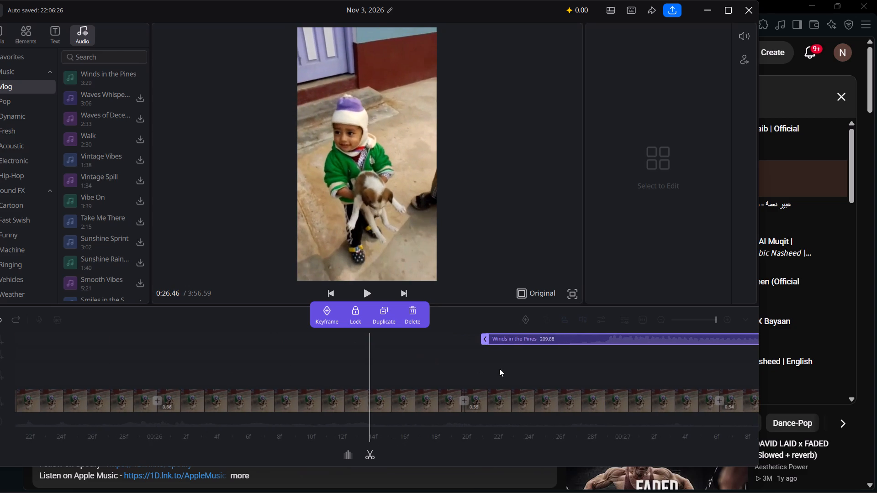
{"action": "left_click_drag", "start_coordinate": [485, 343], "coordinate": [442, 345]}
{"action": "left_click_drag", "start_coordinate": [490, 338], "coordinate": [439, 341]}
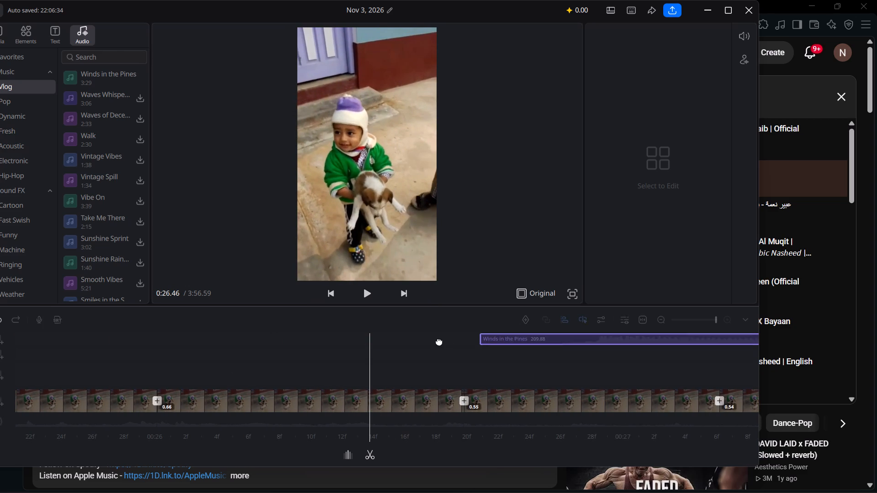
{"action": "left_click_drag", "start_coordinate": [439, 341], "coordinate": [112, 347]}
{"action": "left_click_drag", "start_coordinate": [14, 358], "coordinate": [0, 355]}
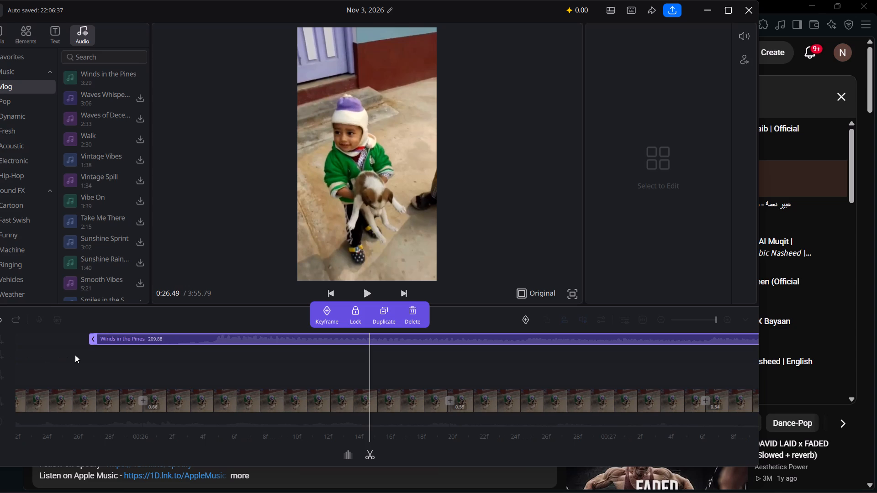
{"action": "left_click_drag", "start_coordinate": [92, 341], "coordinate": [43, 341]}
{"action": "left_click_drag", "start_coordinate": [97, 342], "coordinate": [0, 341]}
{"action": "left_click_drag", "start_coordinate": [41, 337], "coordinate": [0, 330]}
{"action": "left_click", "coordinate": [0, 330]}
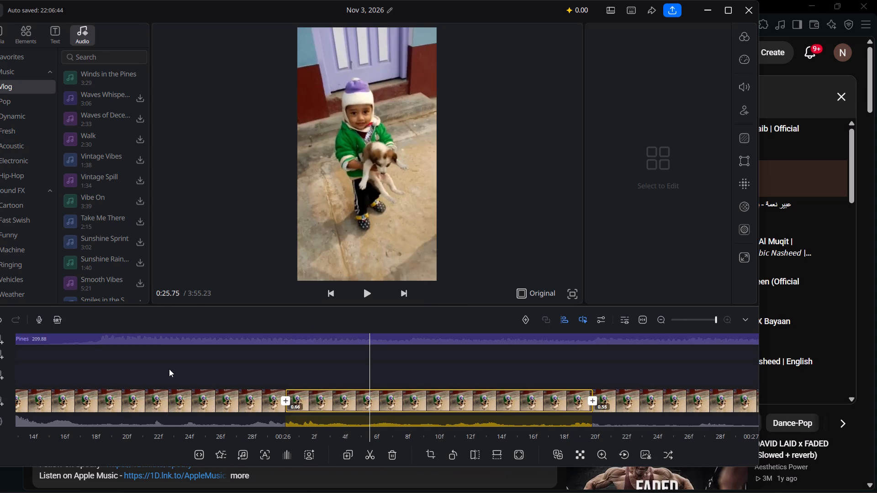
Shift the Winds in the Pines track earlier so it starts at about 0:24.5.
{"action": "left_click_drag", "start_coordinate": [173, 369], "coordinate": [584, 382]}
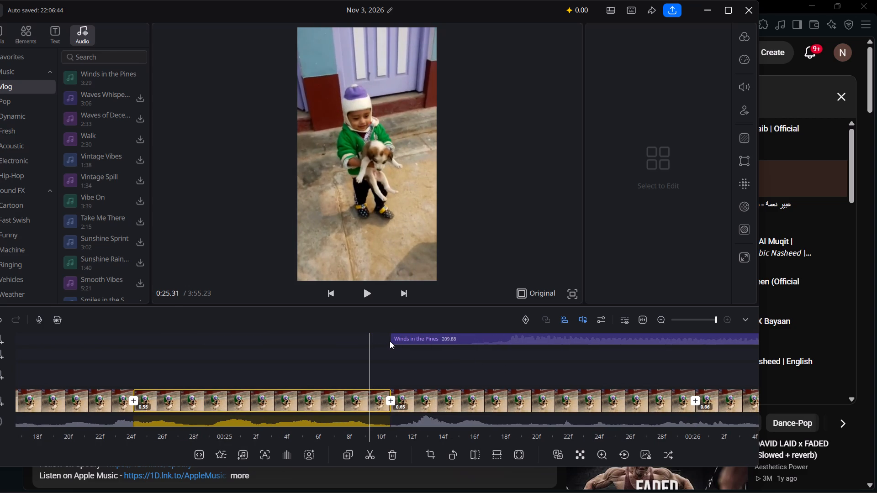
{"action": "left_click", "coordinate": [390, 341]}
{"action": "left_click_drag", "start_coordinate": [396, 341], "coordinate": [359, 337]}
{"action": "left_click", "coordinate": [376, 337]}
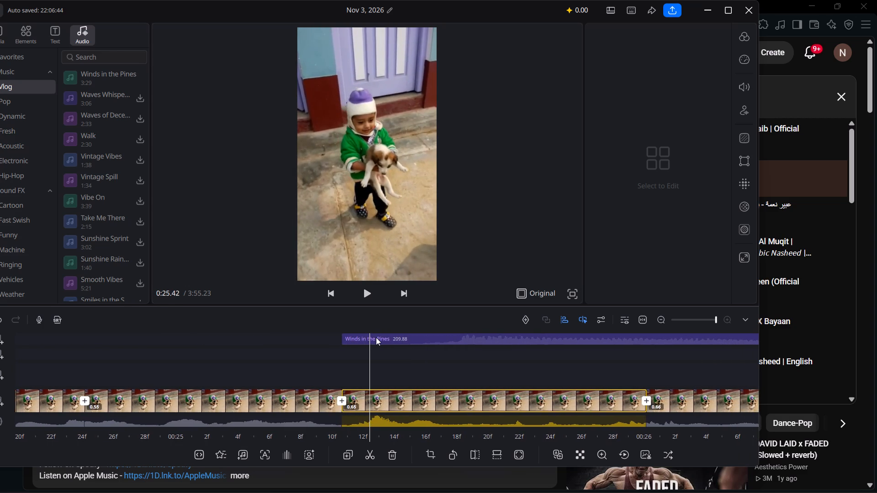
{"action": "left_click_drag", "start_coordinate": [374, 337], "coordinate": [0, 280]}
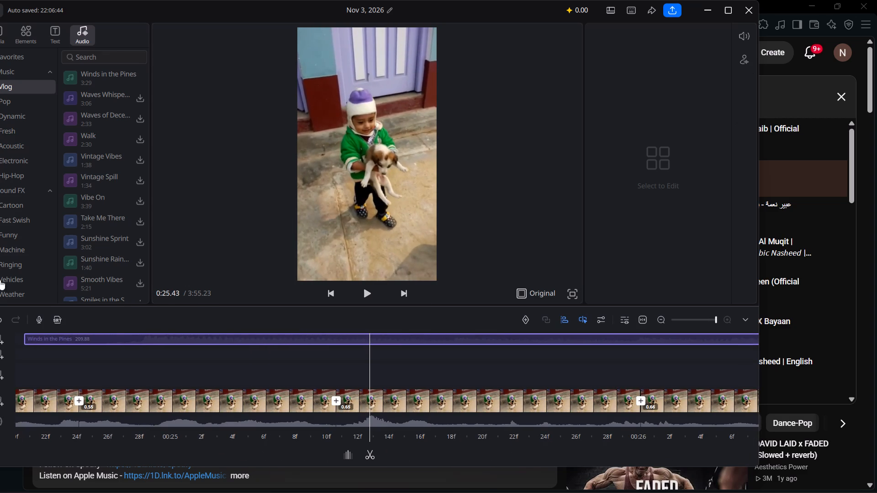
{"action": "left_click_drag", "start_coordinate": [0, 280], "coordinate": [0, 273]}
Shift the Winds in the Pines track earlier so it starts at about 0:23.4.
{"action": "left_click_drag", "start_coordinate": [323, 353], "coordinate": [330, 353]}
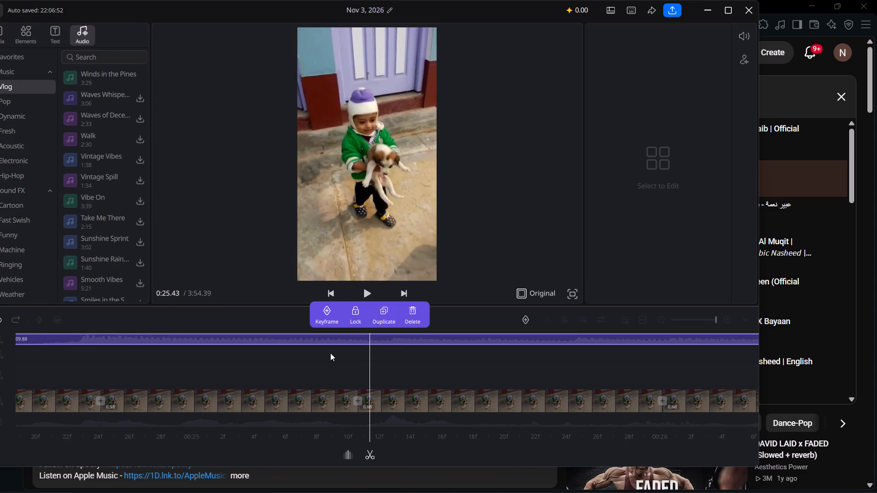
{"action": "left_click_drag", "start_coordinate": [330, 353], "coordinate": [629, 352]}
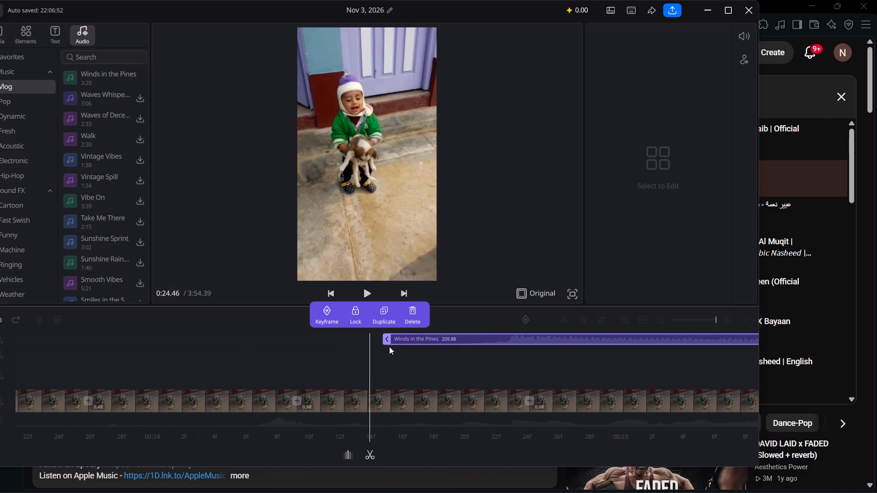
{"action": "left_click", "coordinate": [386, 338]}
{"action": "left_click_drag", "start_coordinate": [396, 343], "coordinate": [276, 346]}
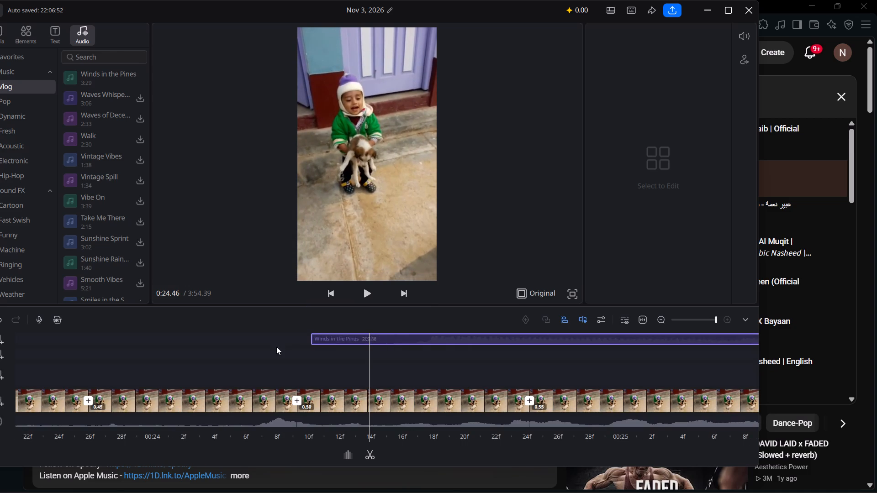
{"action": "left_click_drag", "start_coordinate": [276, 346], "coordinate": [0, 320]}
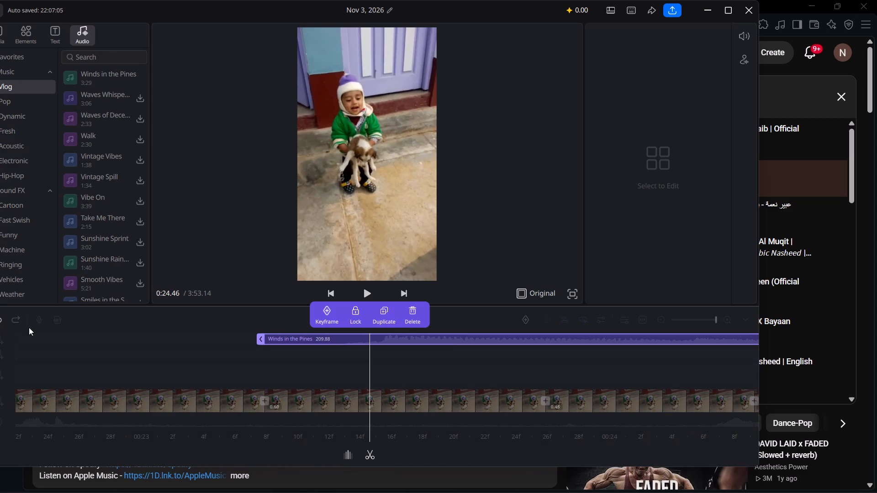
{"action": "left_click_drag", "start_coordinate": [257, 344], "coordinate": [200, 343]}
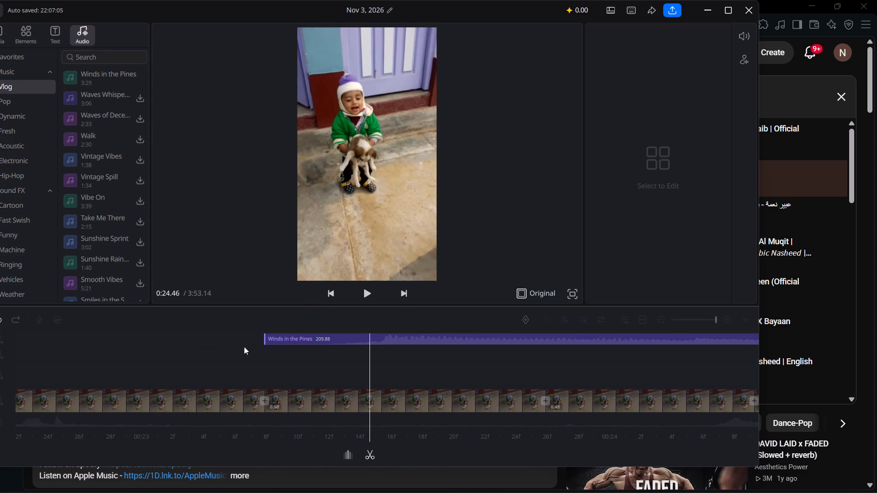
{"action": "left_click_drag", "start_coordinate": [264, 344], "coordinate": [549, 378]}
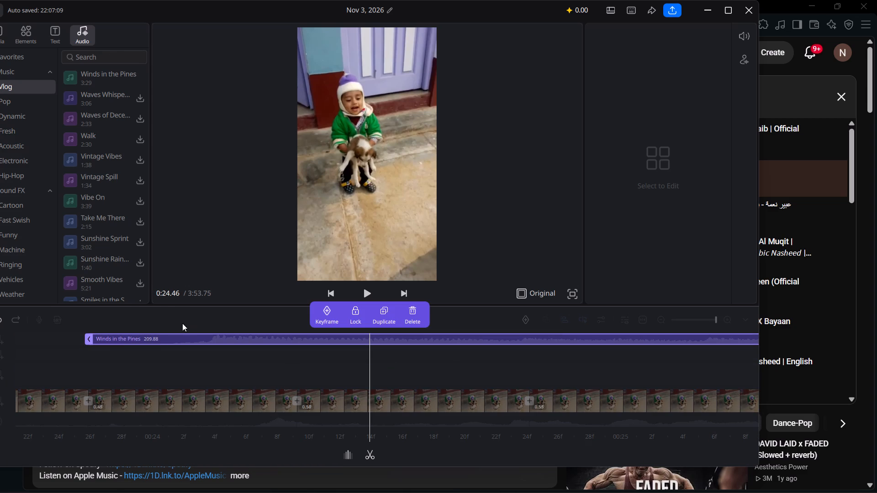
{"action": "left_click_drag", "start_coordinate": [96, 340], "coordinate": [0, 320]}
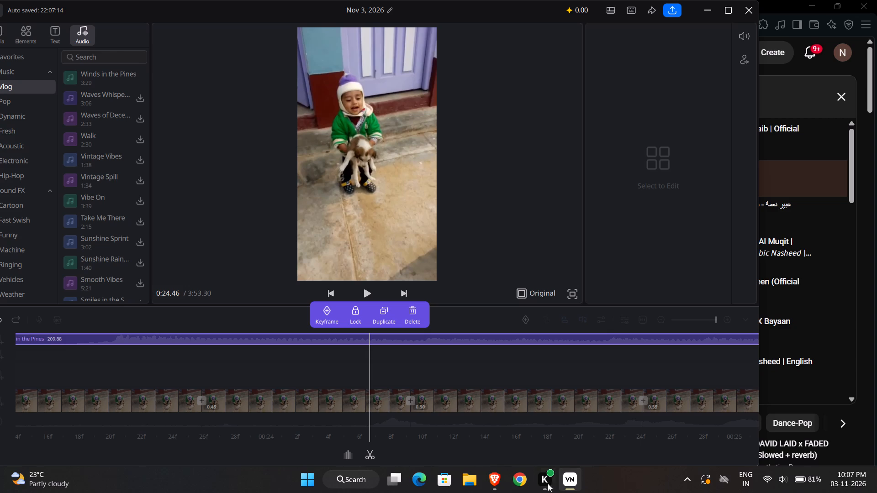
Move the Winds in the Pines track back so it starts at the clip cut near 0:22.67.
{"action": "left_click_drag", "start_coordinate": [243, 354], "coordinate": [302, 360]}
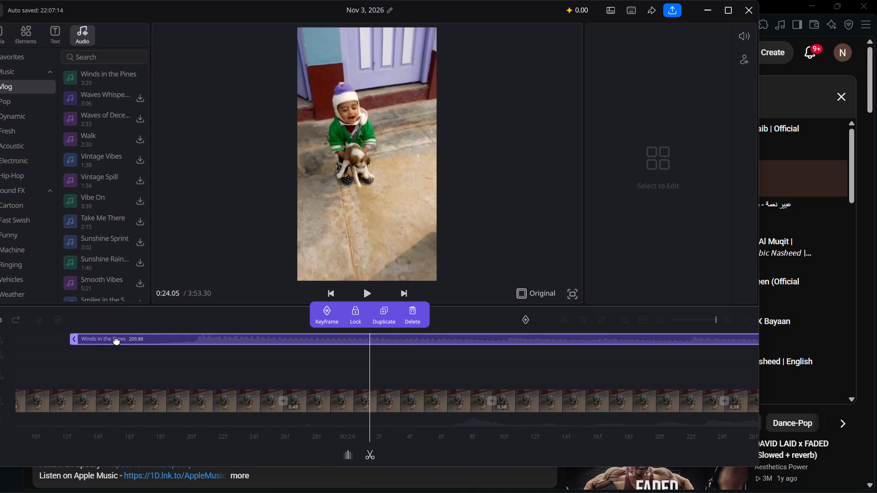
{"action": "left_click_drag", "start_coordinate": [80, 340], "coordinate": [0, 348]}
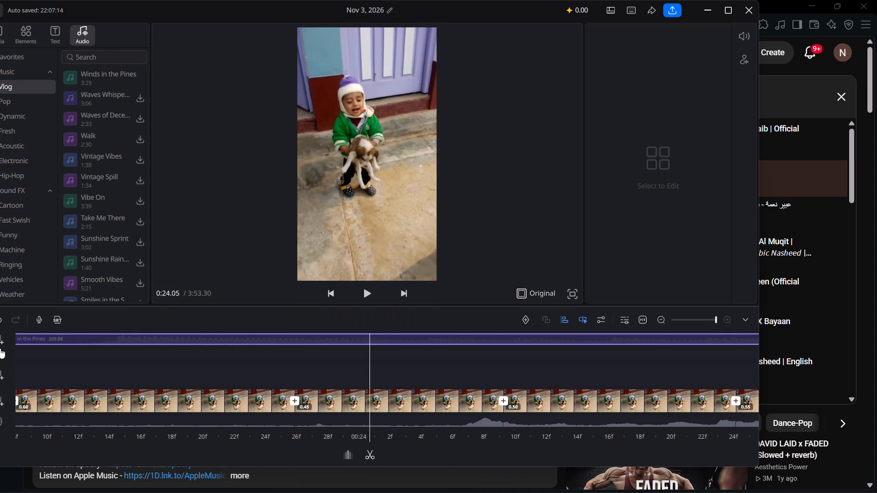
{"action": "left_click_drag", "start_coordinate": [0, 348], "coordinate": [0, 351]}
{"action": "left_click_drag", "start_coordinate": [61, 340], "coordinate": [8, 340]}
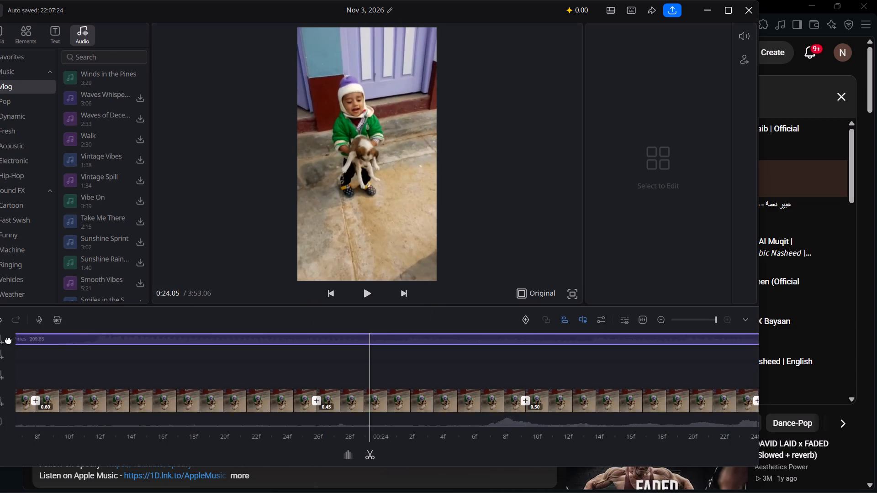
{"action": "left_click_drag", "start_coordinate": [8, 340], "coordinate": [0, 340]}
{"action": "left_click_drag", "start_coordinate": [70, 341], "coordinate": [0, 341]}
{"action": "left_click", "coordinate": [111, 349]}
Shift the Winds in the Pines track earlier so it starts at the clip cut near 0:21.65.
{"action": "left_click_drag", "start_coordinate": [95, 355], "coordinate": [202, 359]}
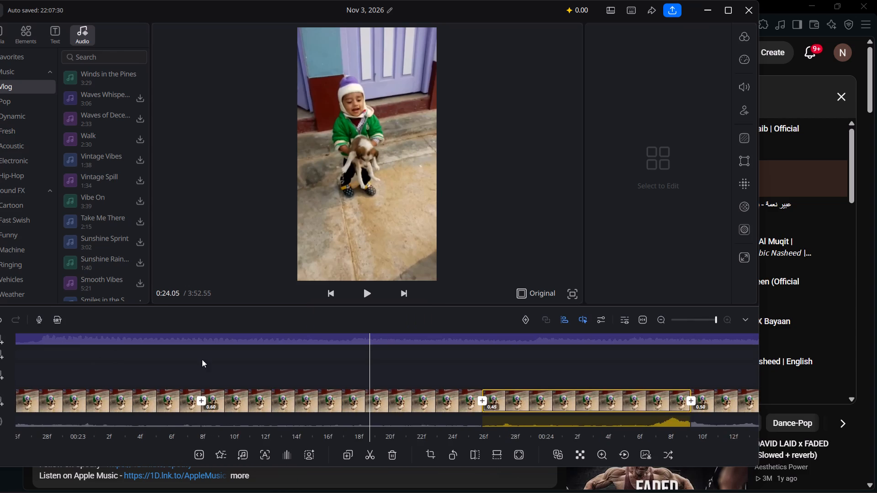
{"action": "left_click_drag", "start_coordinate": [202, 359], "coordinate": [242, 359]}
{"action": "left_click_drag", "start_coordinate": [480, 336], "coordinate": [454, 340]}
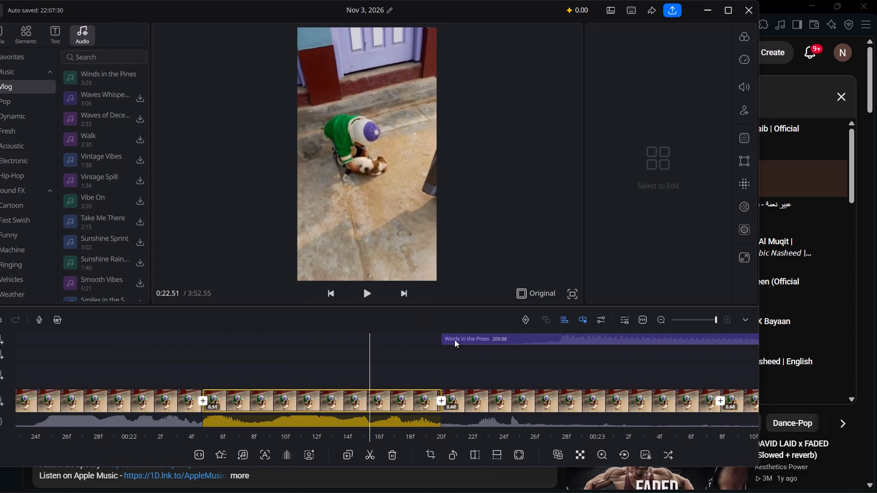
{"action": "left_click_drag", "start_coordinate": [454, 340], "coordinate": [420, 341]}
{"action": "left_click", "coordinate": [347, 338]}
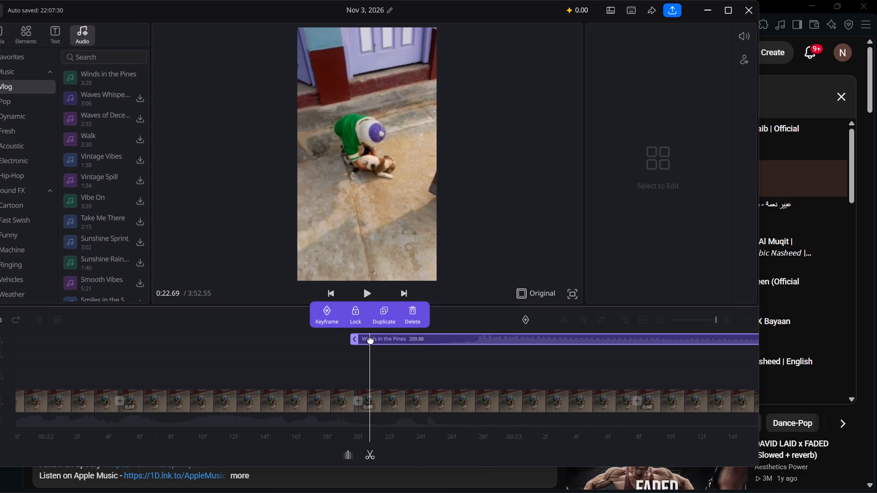
{"action": "left_click_drag", "start_coordinate": [371, 340], "coordinate": [242, 341]}
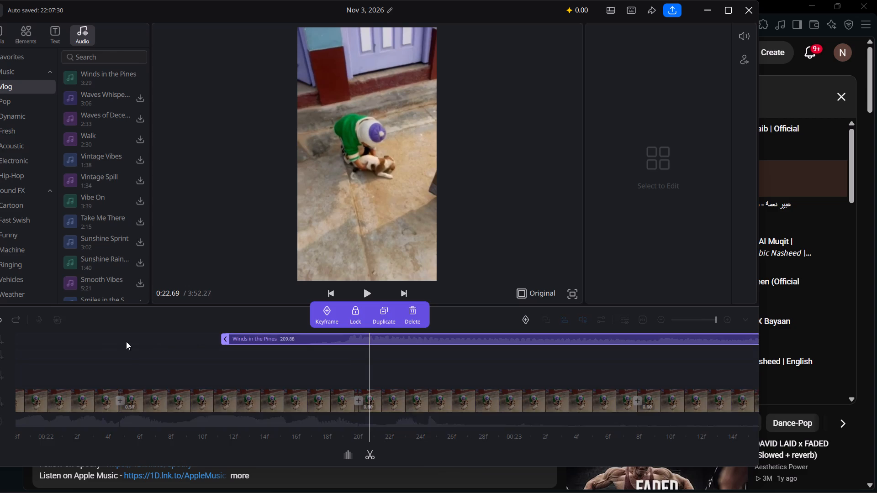
{"action": "left_click_drag", "start_coordinate": [250, 346], "coordinate": [205, 342]}
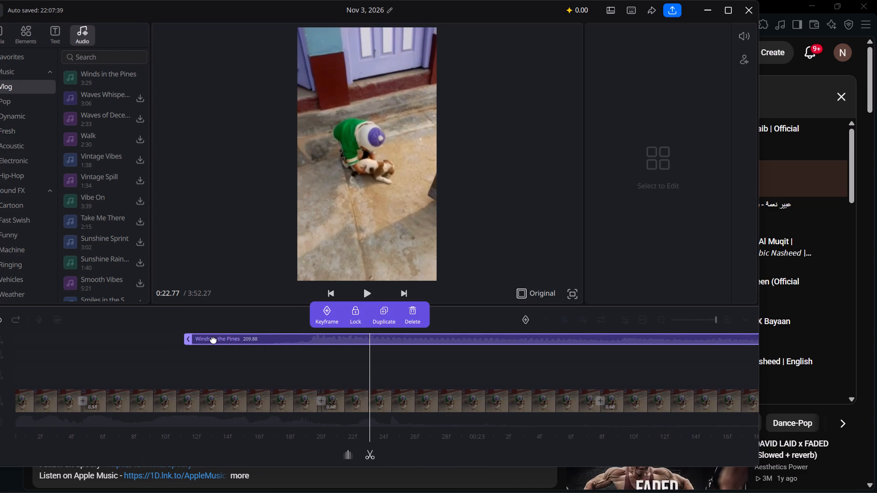
{"action": "left_click_drag", "start_coordinate": [214, 339], "coordinate": [0, 329]}
{"action": "left_click", "coordinate": [0, 329]}
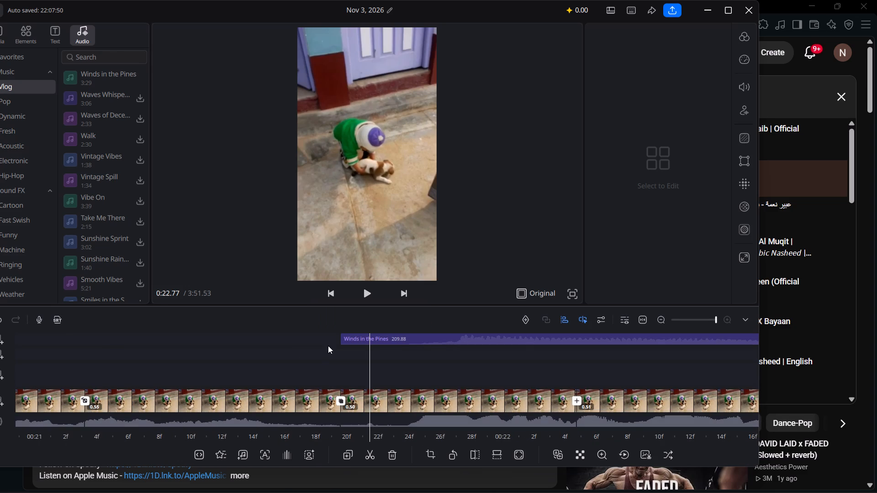
Shift the Winds in the Pines track earlier so it starts at about 0:20.8.
{"action": "left_click_drag", "start_coordinate": [348, 341], "coordinate": [318, 339]}
{"action": "left_click", "coordinate": [322, 336]}
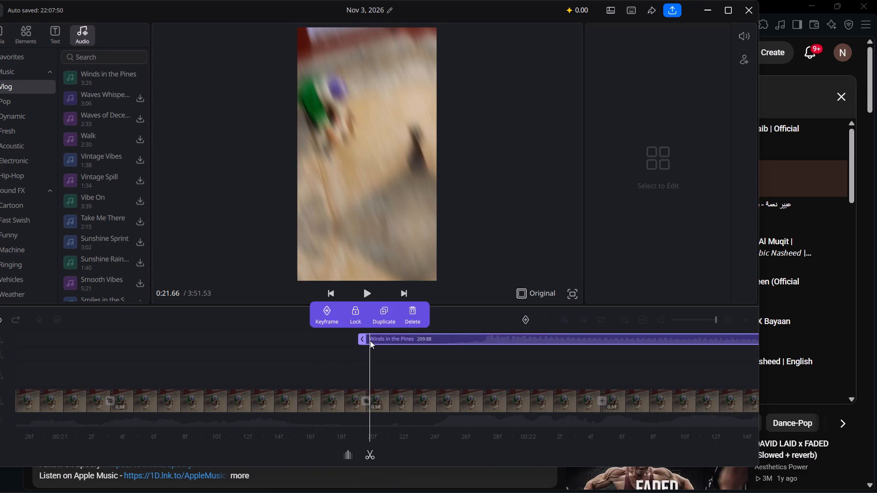
{"action": "left_click_drag", "start_coordinate": [369, 341], "coordinate": [116, 332]}
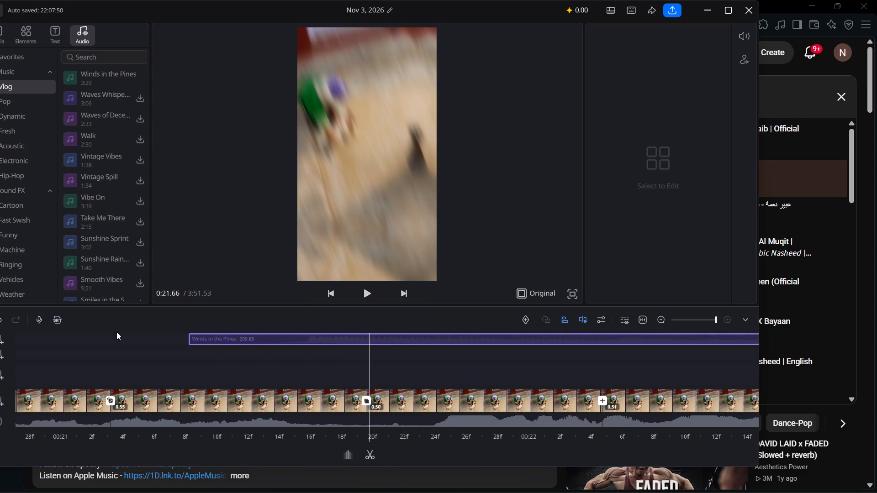
{"action": "left_click_drag", "start_coordinate": [116, 332], "coordinate": [0, 315]}
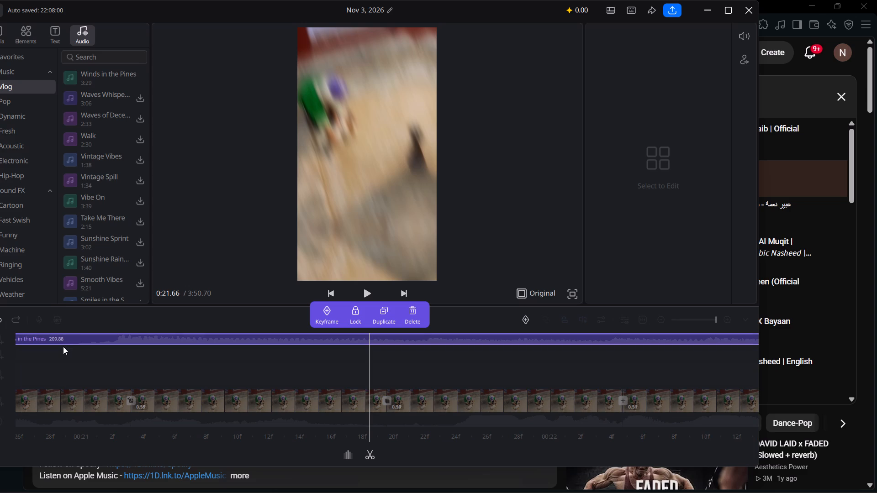
{"action": "left_click", "coordinate": [511, 227]}
Split the Winds in the Pines track at about 0:21.12, 0:21.63 and 0:22.17.
{"action": "left_click_drag", "start_coordinate": [290, 343], "coordinate": [501, 353]}
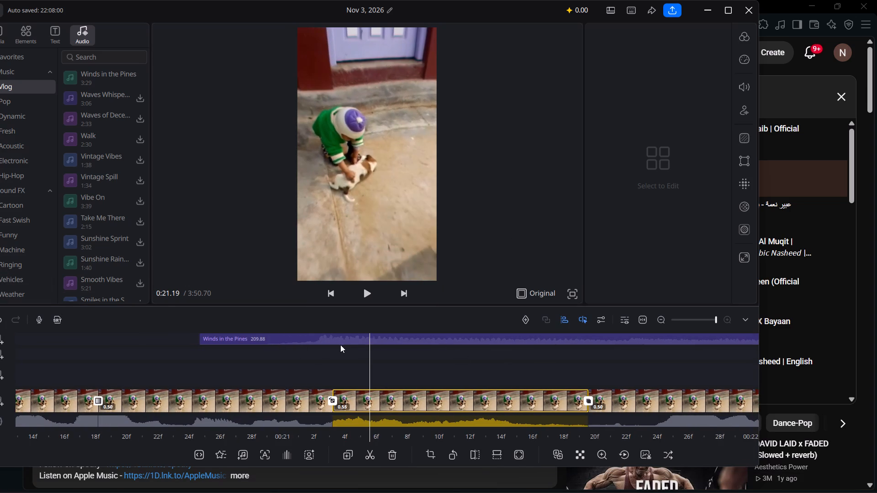
{"action": "left_click", "coordinate": [338, 339]}
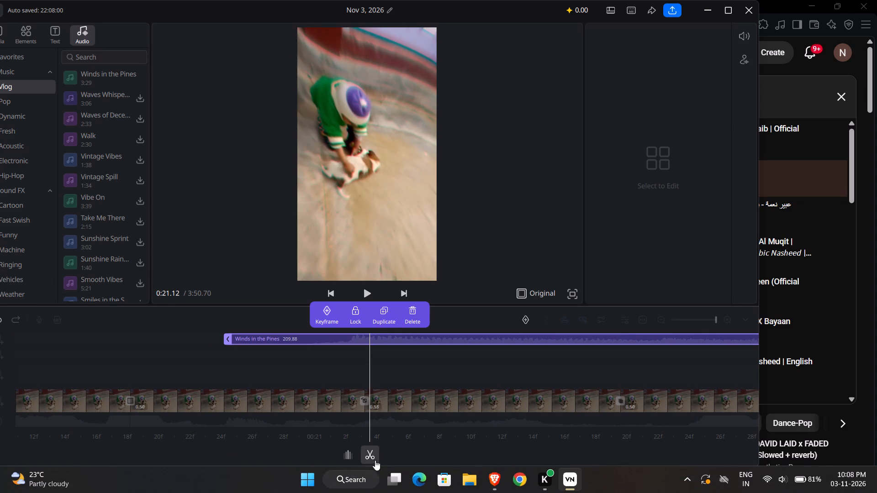
{"action": "left_click", "coordinate": [375, 456]}
{"action": "left_click", "coordinate": [610, 335]}
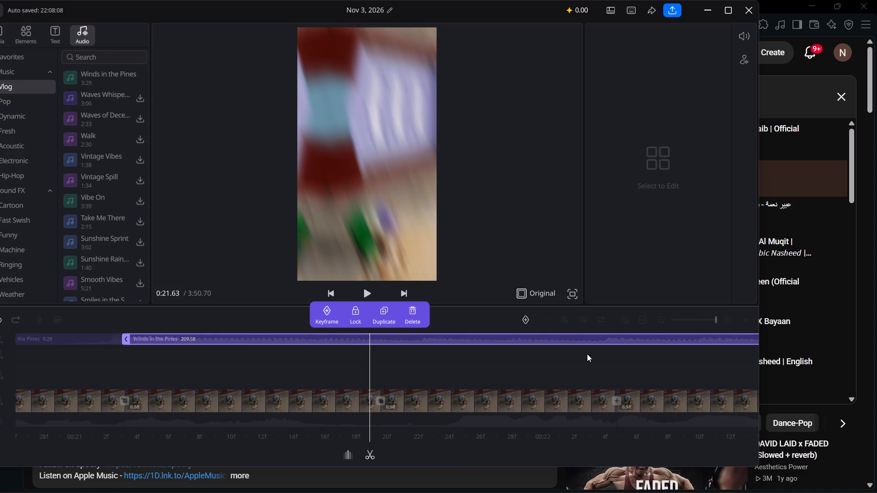
{"action": "left_click", "coordinate": [374, 456]}
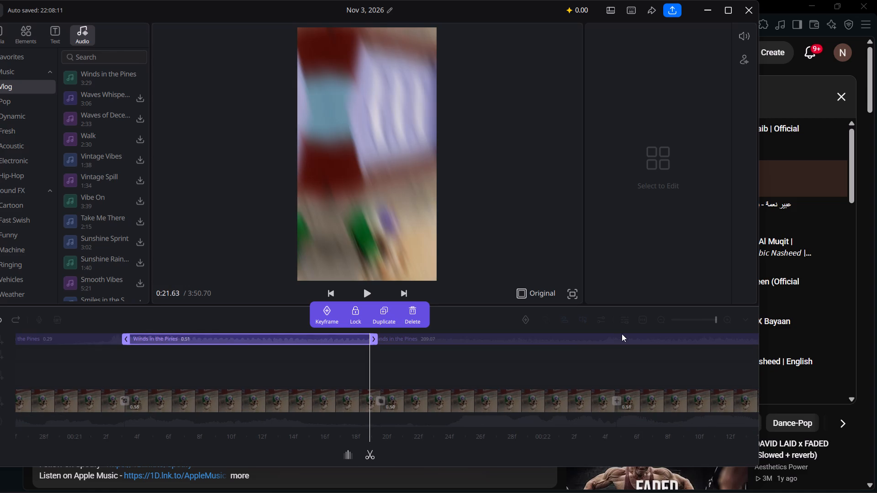
{"action": "left_click", "coordinate": [622, 334]}
{"action": "left_click", "coordinate": [367, 454]}
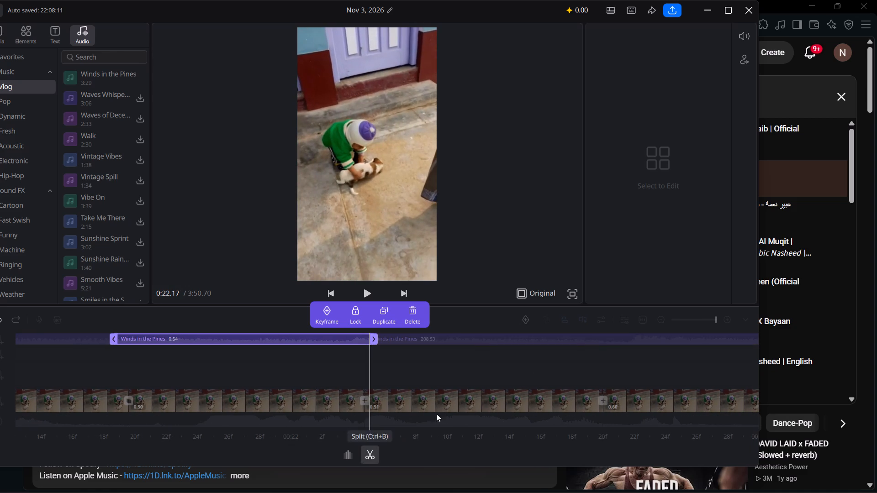
Split the remaining Winds in the Pines audio at about 0:22.75, 0:23.29, 0:23.79 and 0:24.36.
{"action": "left_click", "coordinate": [640, 341]}
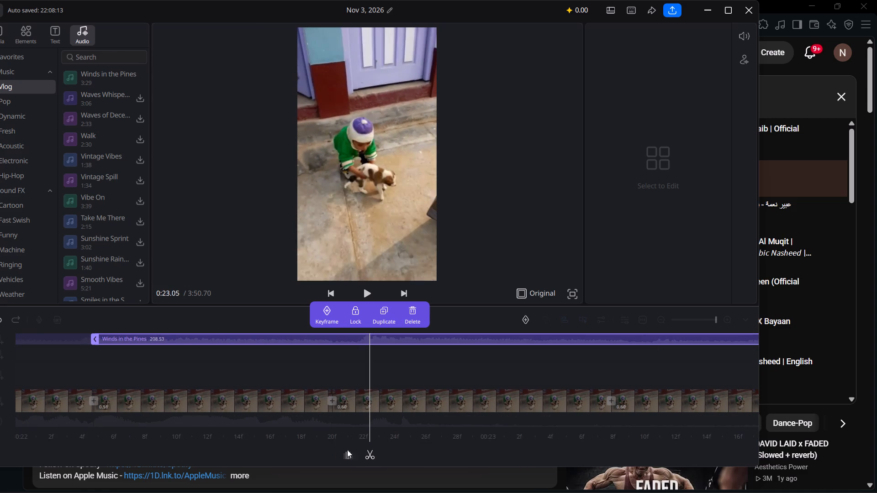
{"action": "left_click", "coordinate": [365, 453]}
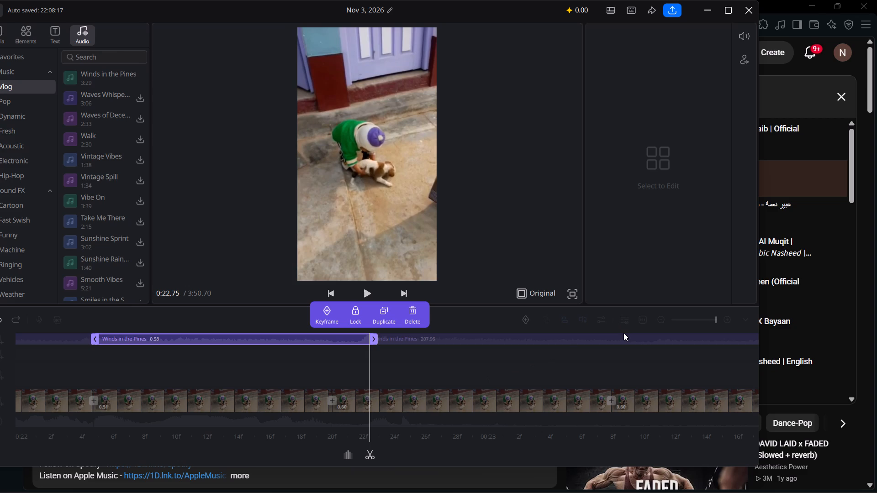
{"action": "left_click", "coordinate": [624, 335]}
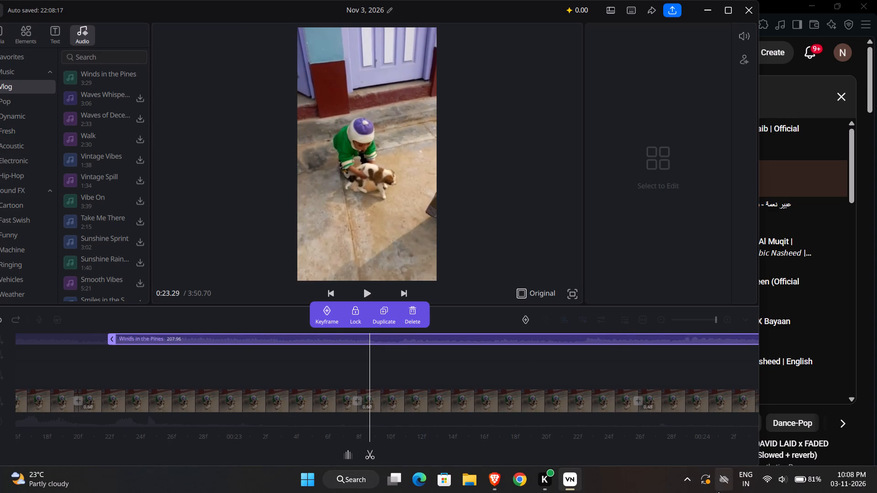
{"action": "left_click", "coordinate": [366, 454]}
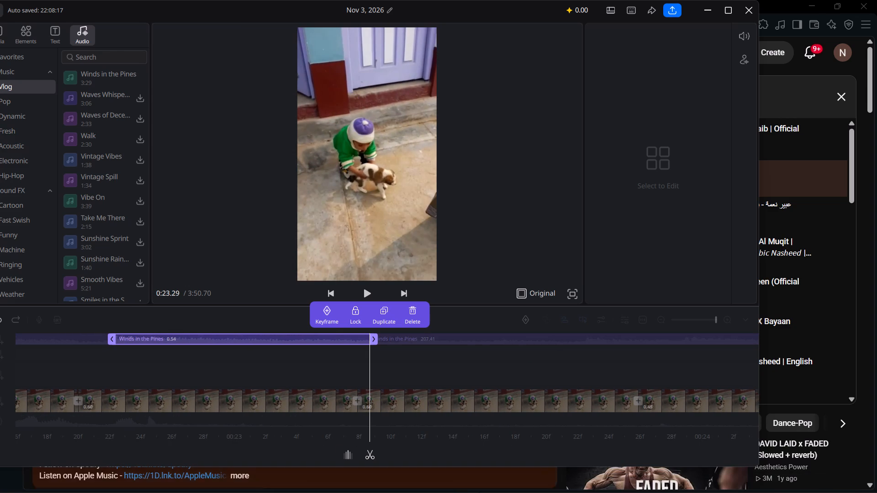
{"action": "left_click", "coordinate": [603, 340]}
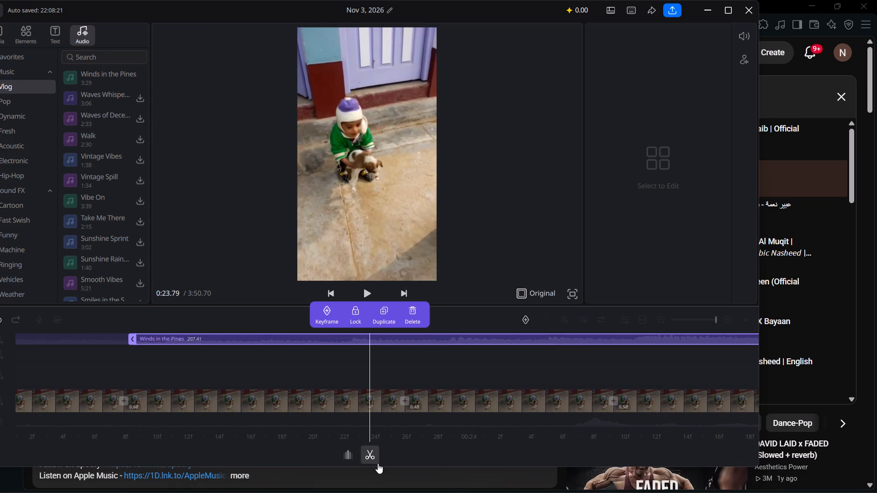
{"action": "left_click", "coordinate": [378, 463]}
{"action": "left_click", "coordinate": [638, 341]}
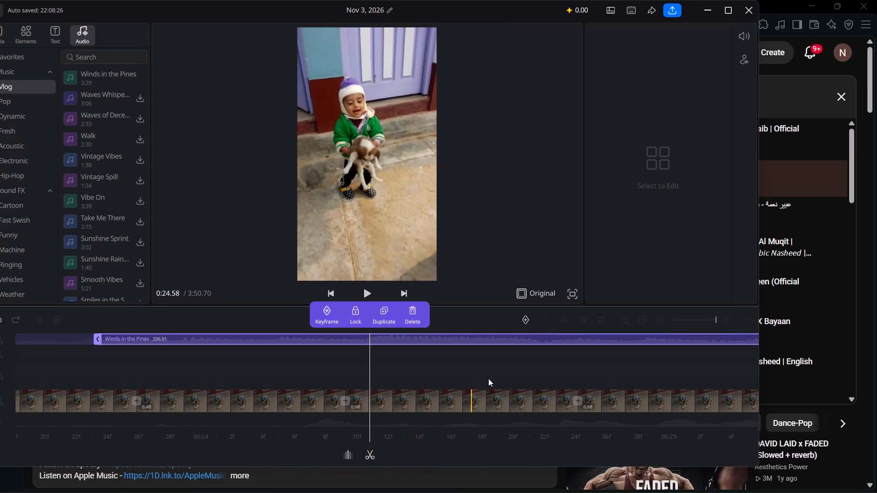
{"action": "left_click", "coordinate": [374, 455]}
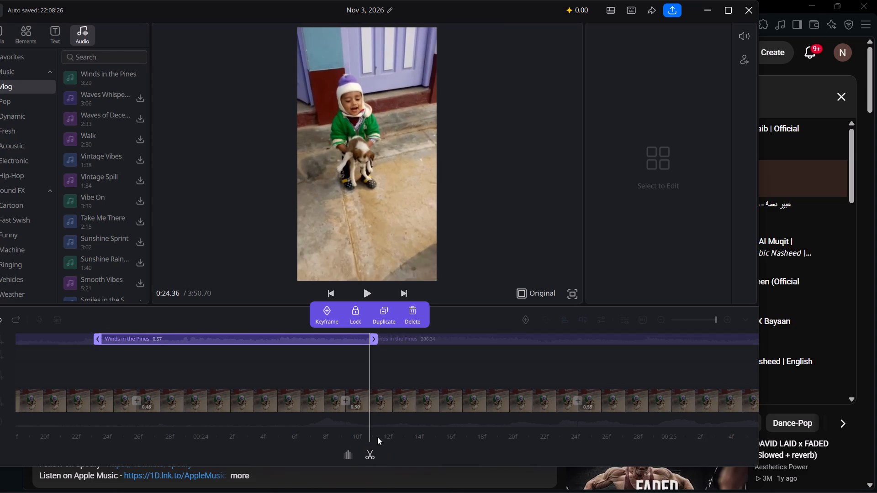
Split the remaining Winds in the Pines audio at about 0:24.87, 0:25.34, 0:25.88 and 0:26.44.
{"action": "left_click", "coordinate": [610, 337]}
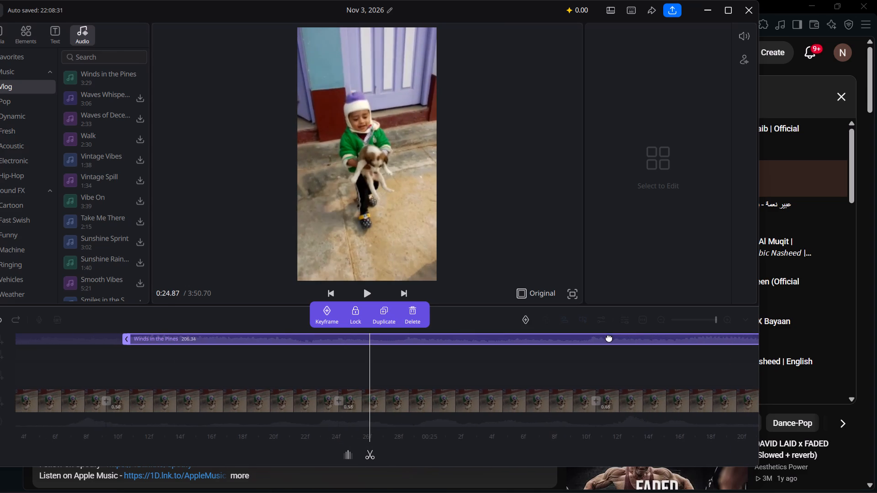
{"action": "left_click", "coordinate": [368, 456]}
{"action": "left_click", "coordinate": [588, 335]}
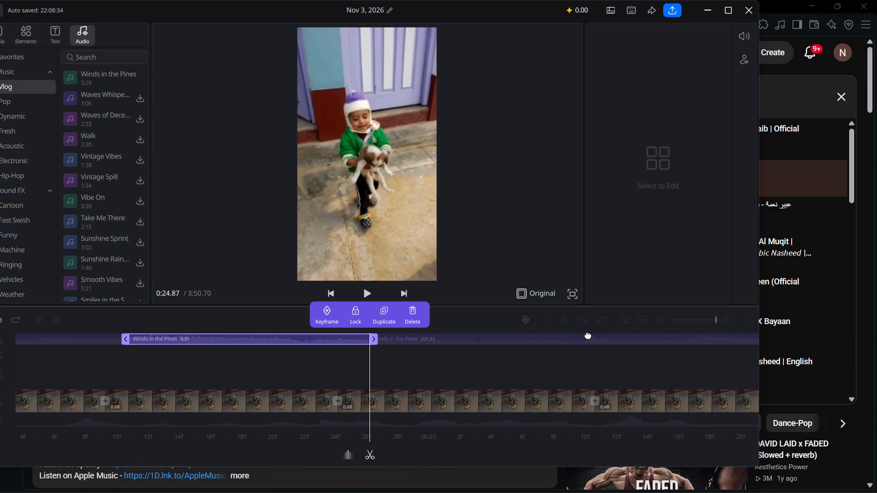
{"action": "left_click", "coordinate": [373, 462]}
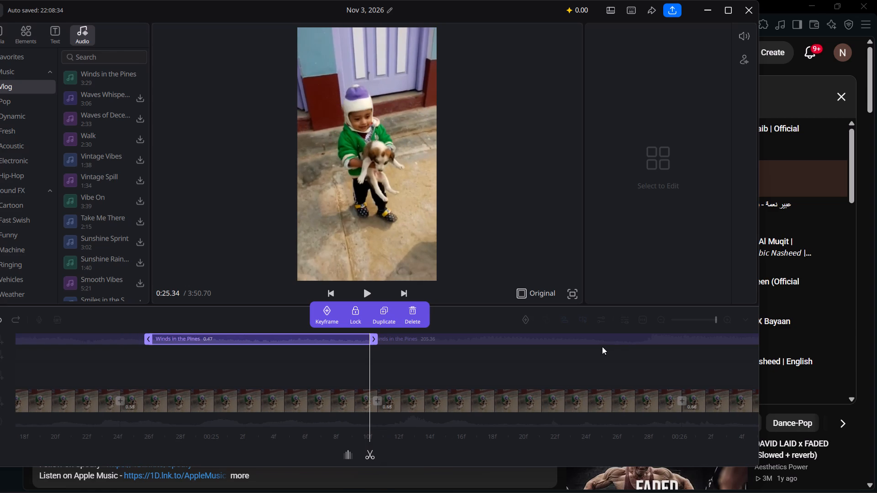
{"action": "left_click", "coordinate": [625, 336]}
{"action": "left_click", "coordinate": [371, 457]}
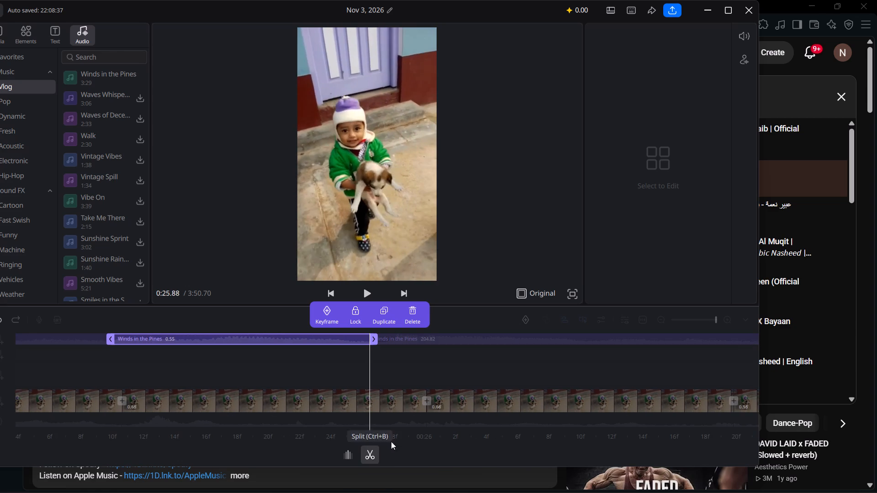
{"action": "left_click", "coordinate": [630, 337]}
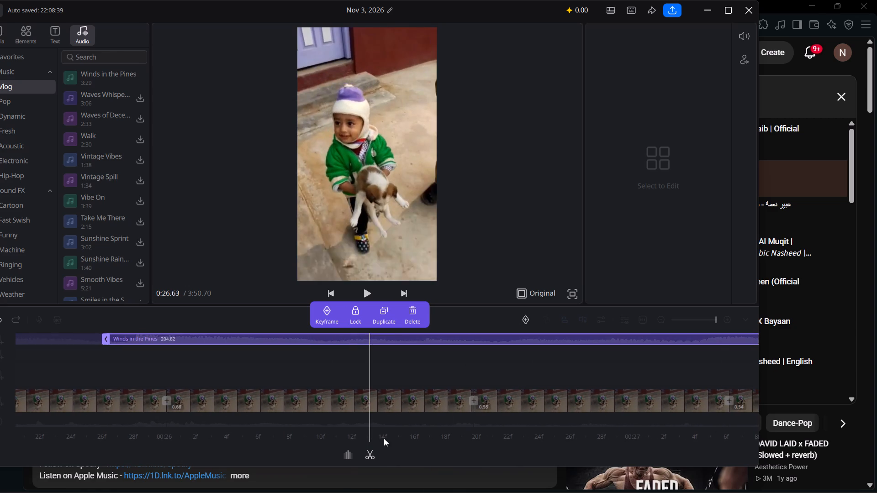
{"action": "left_click", "coordinate": [375, 453]}
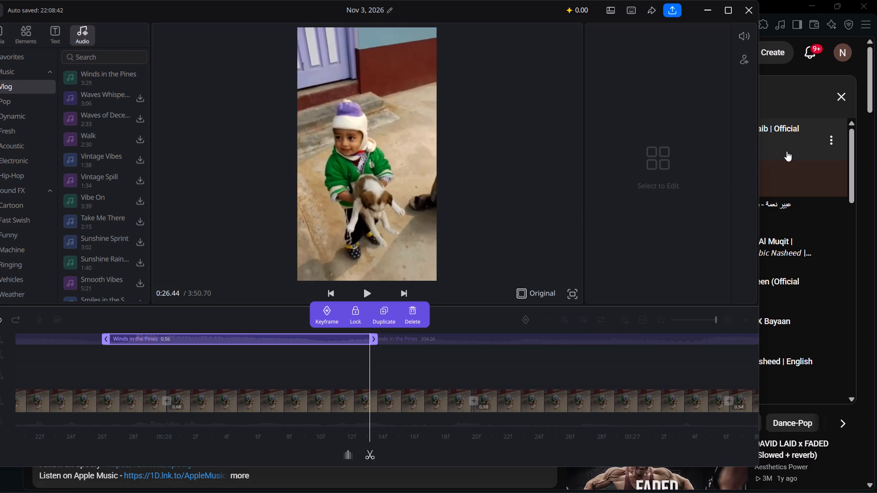
Switch to the Brave browser, play Abeer Nehme - Bi Saraha from the YouTube mix, and return to the VN editor.
{"action": "left_click", "coordinate": [787, 151]}
{"action": "left_click", "coordinate": [726, 201]}
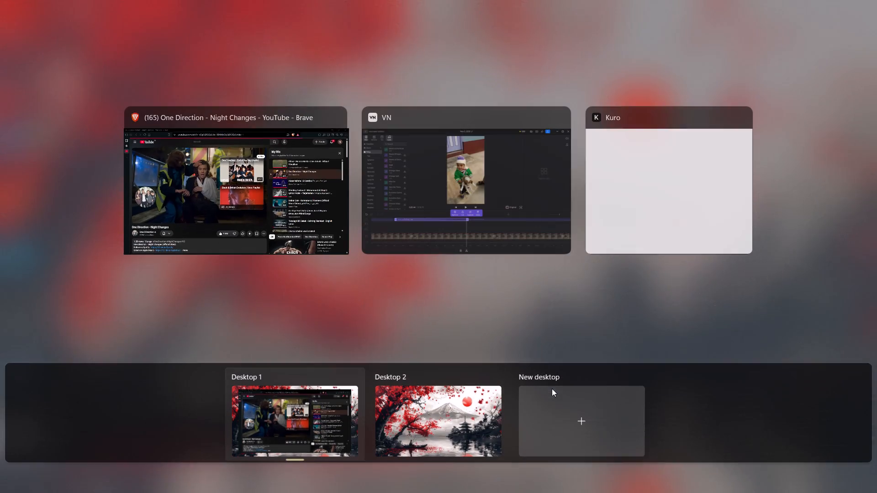
{"action": "left_click", "coordinate": [497, 183]}
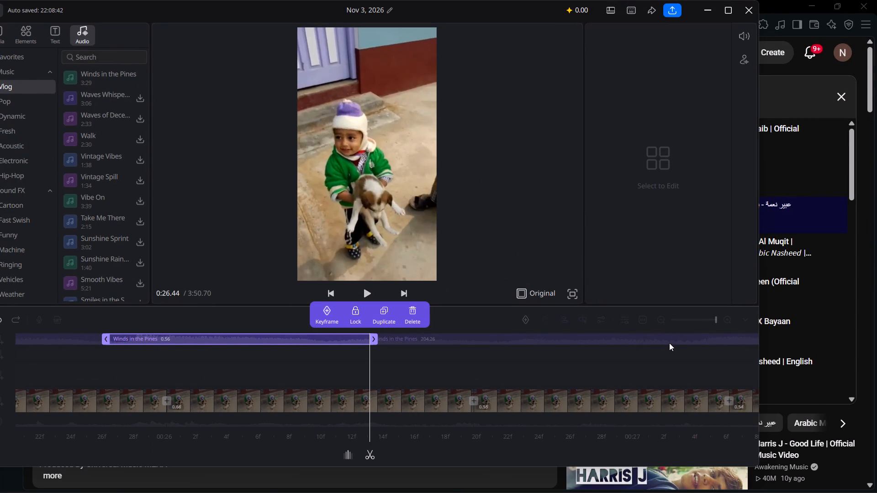
Split the remaining Winds in the Pines audio at about 0:26.96.
{"action": "left_click_drag", "start_coordinate": [589, 355], "coordinate": [352, 380]}
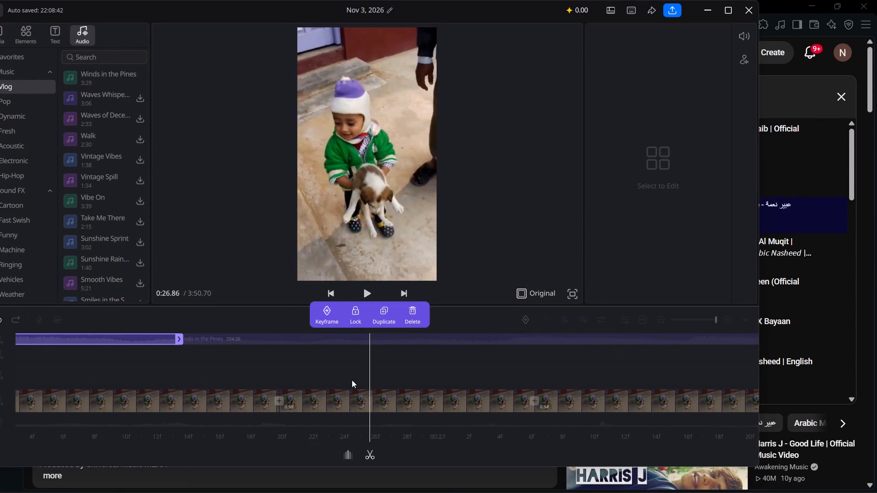
{"action": "left_click_drag", "start_coordinate": [352, 380], "coordinate": [336, 380]}
{"action": "left_click", "coordinate": [373, 453]}
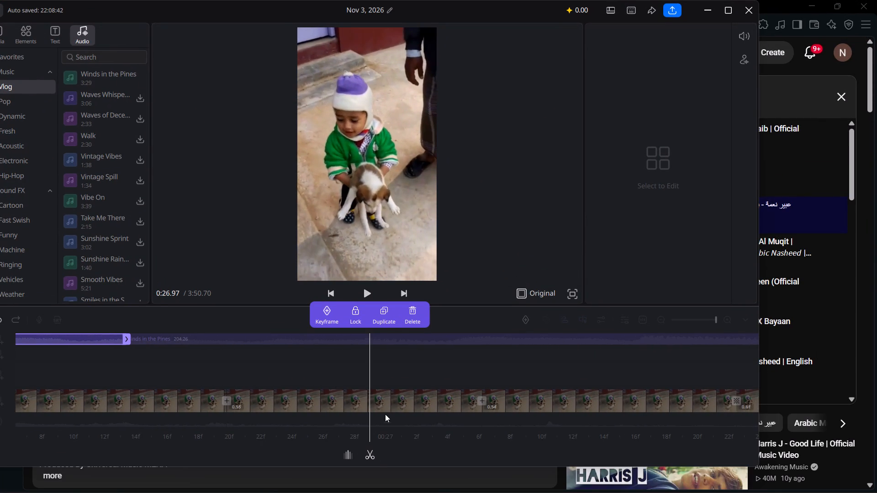
{"action": "left_click", "coordinate": [368, 341]}
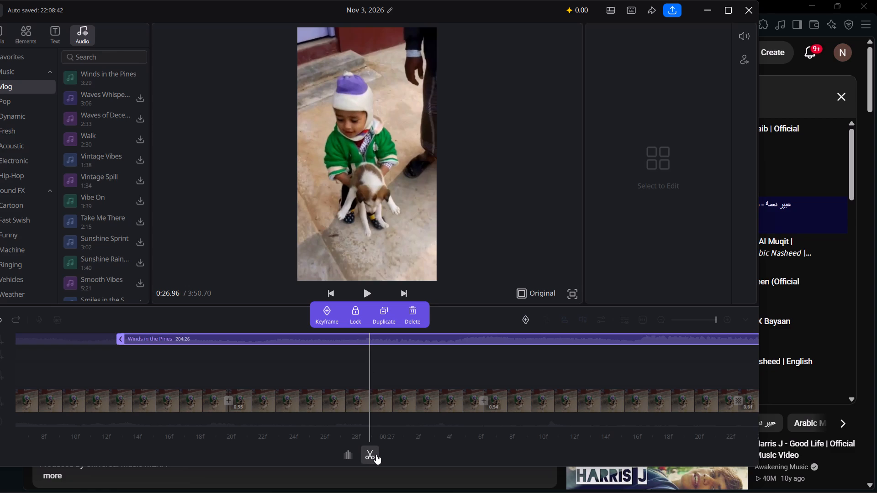
{"action": "left_click", "coordinate": [376, 455]}
Turn the system volume all the way down in the Windows quick settings and return to the VN editor.
{"action": "left_click", "coordinate": [802, 492]}
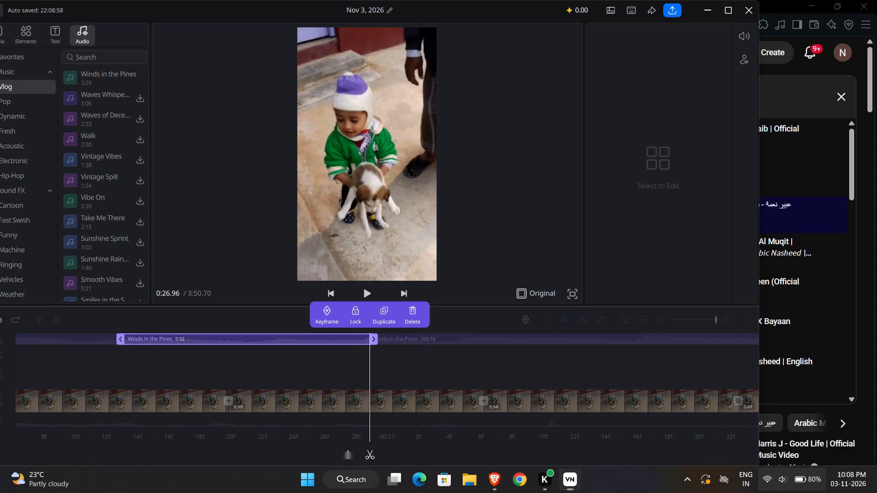
{"action": "left_click_drag", "start_coordinate": [764, 406], "coordinate": [667, 399]}
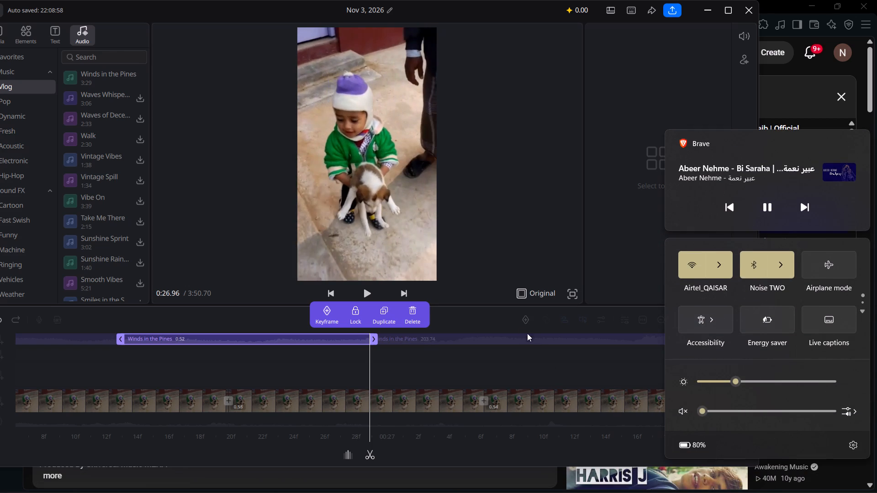
{"action": "left_click", "coordinate": [509, 240]}
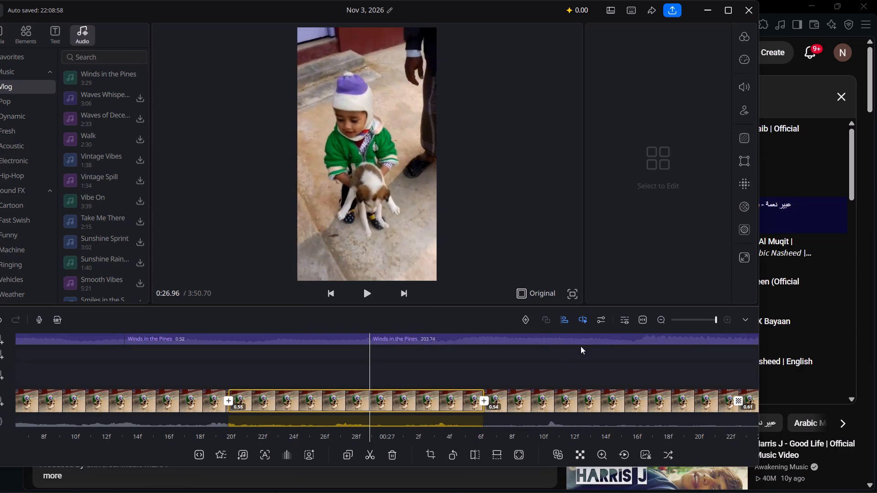
Split the remaining Winds in the Pines audio at about 0:27.77.
{"action": "left_click_drag", "start_coordinate": [608, 346], "coordinate": [487, 356]}
{"action": "left_click_drag", "start_coordinate": [462, 370], "coordinate": [434, 370]}
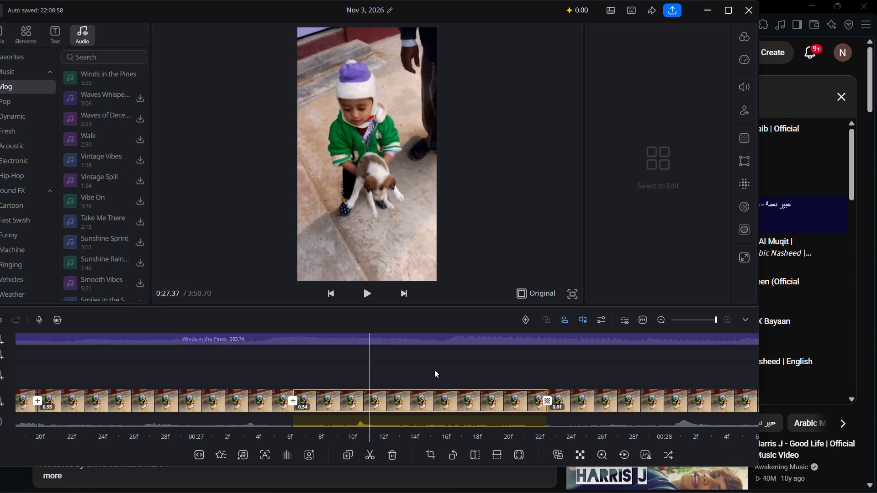
{"action": "left_click_drag", "start_coordinate": [434, 370], "coordinate": [290, 382]}
{"action": "left_click_drag", "start_coordinate": [364, 350], "coordinate": [377, 346]}
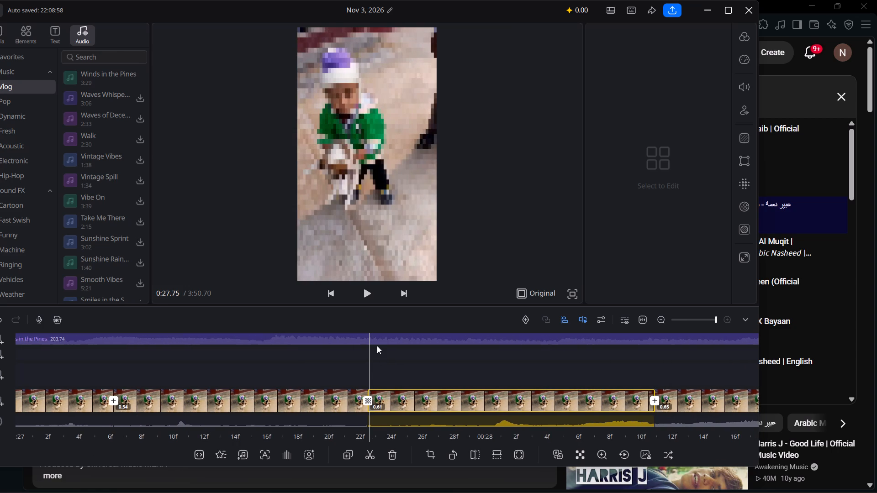
{"action": "left_click", "coordinate": [378, 337]}
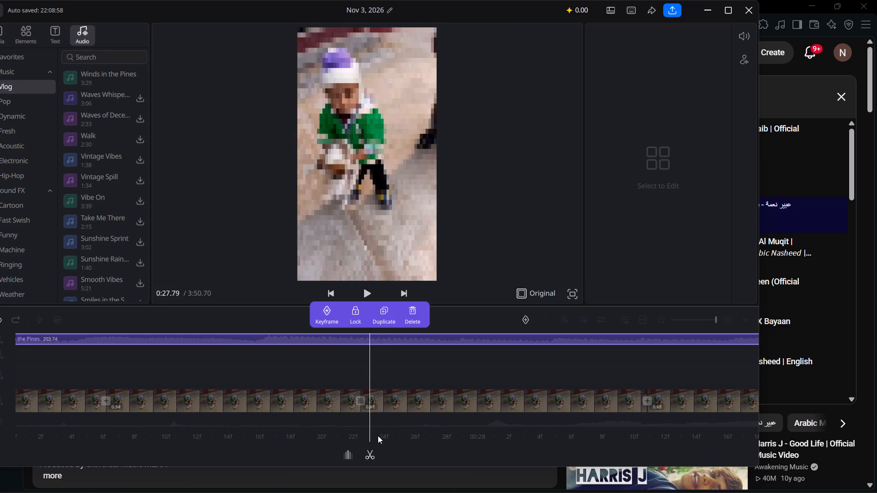
{"action": "left_click", "coordinate": [368, 455]}
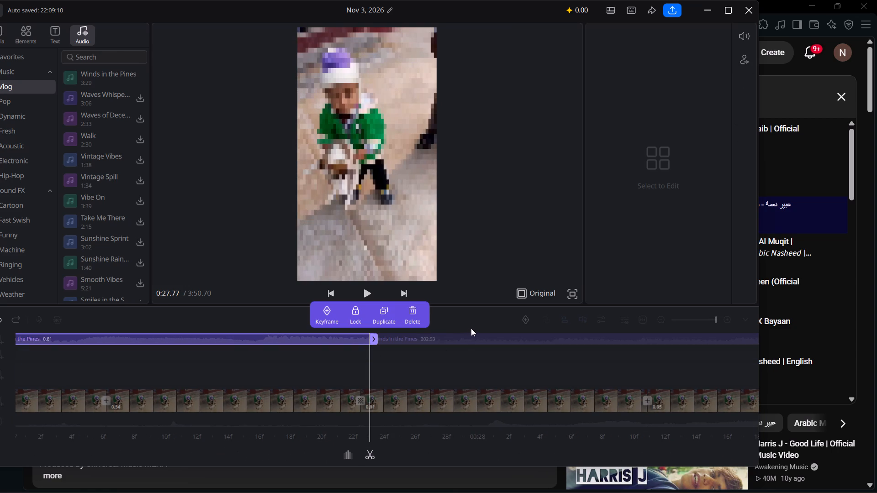
Place the playhead at about 0:28.56 and shift the last Winds in the Pines piece about 0.06 seconds earlier.
{"action": "left_click_drag", "start_coordinate": [587, 342], "coordinate": [568, 348]}
{"action": "left_click_drag", "start_coordinate": [568, 348], "coordinate": [391, 362]}
{"action": "left_click_drag", "start_coordinate": [453, 349], "coordinate": [410, 349]}
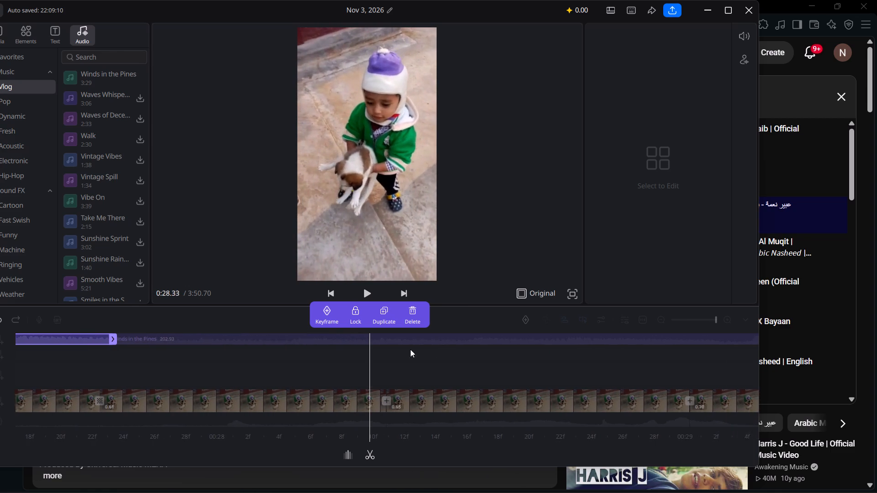
{"action": "left_click_drag", "start_coordinate": [410, 349], "coordinate": [402, 350]}
{"action": "left_click", "coordinate": [444, 341]}
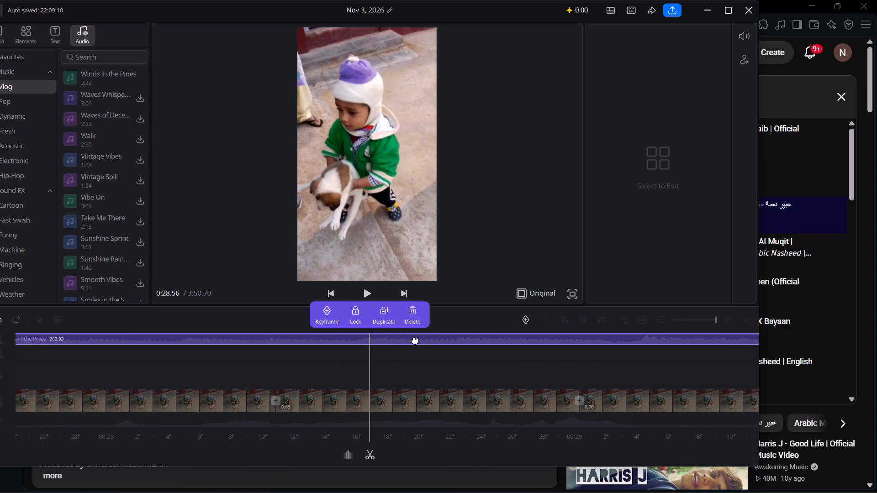
{"action": "left_click_drag", "start_coordinate": [410, 341], "coordinate": [378, 347]}
{"action": "left_click", "coordinate": [406, 354]}
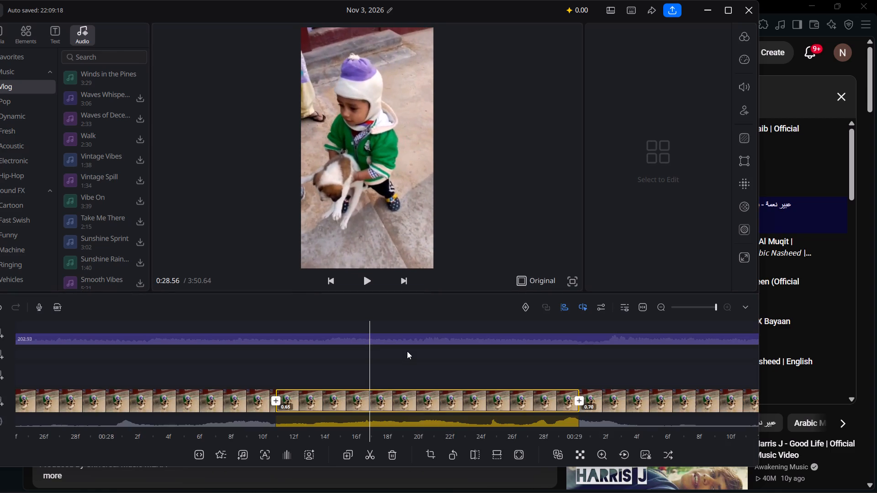
Split the Winds in the Pines audio at about 0:28.59.
{"action": "left_click_drag", "start_coordinate": [393, 346], "coordinate": [368, 345]}
{"action": "left_click", "coordinate": [368, 337]}
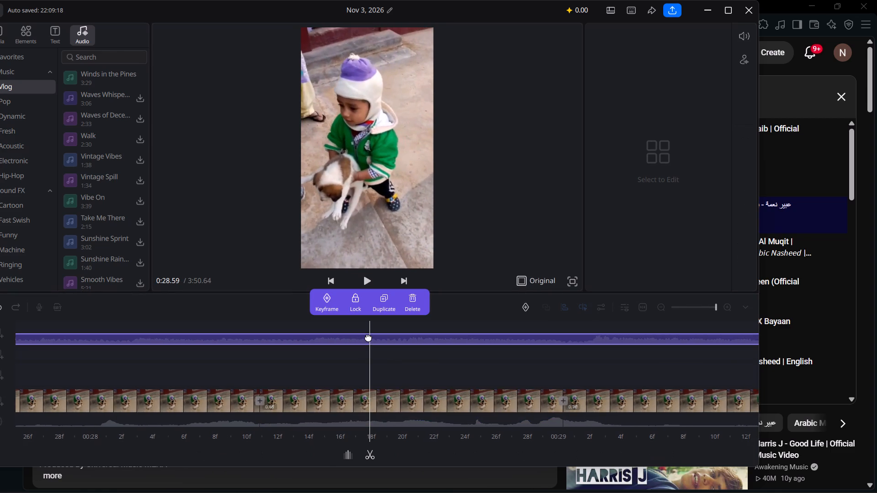
{"action": "left_click", "coordinate": [370, 455]}
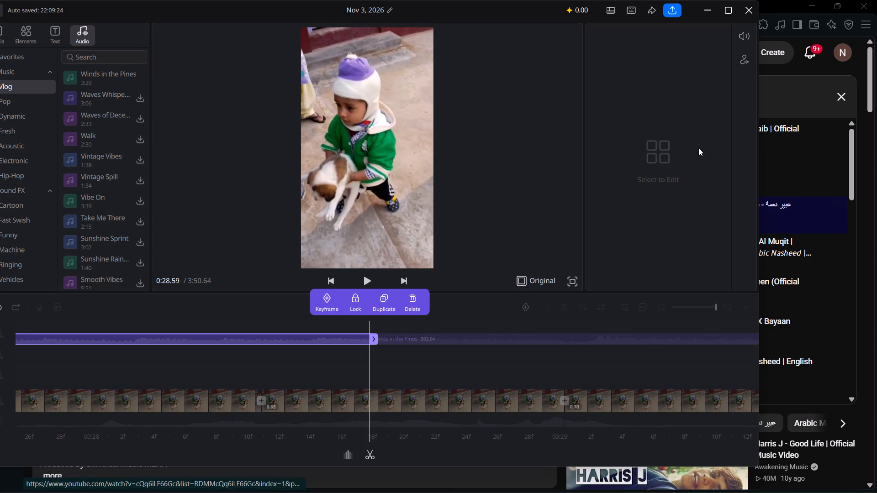
Switch to the Brave browser, toggle playback of the Bi Saraha video, and return to the VN editor.
{"action": "left_click", "coordinate": [438, 163]}
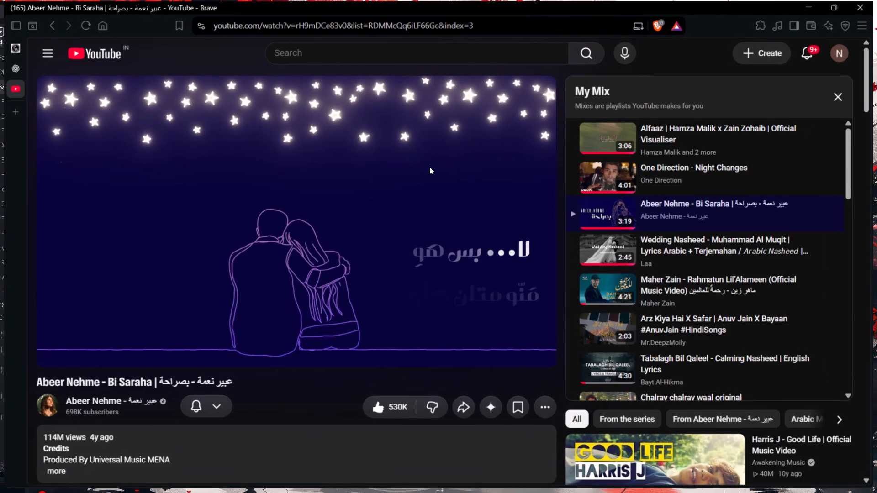
{"action": "left_click", "coordinate": [340, 189]}
{"action": "left_click", "coordinate": [402, 184]}
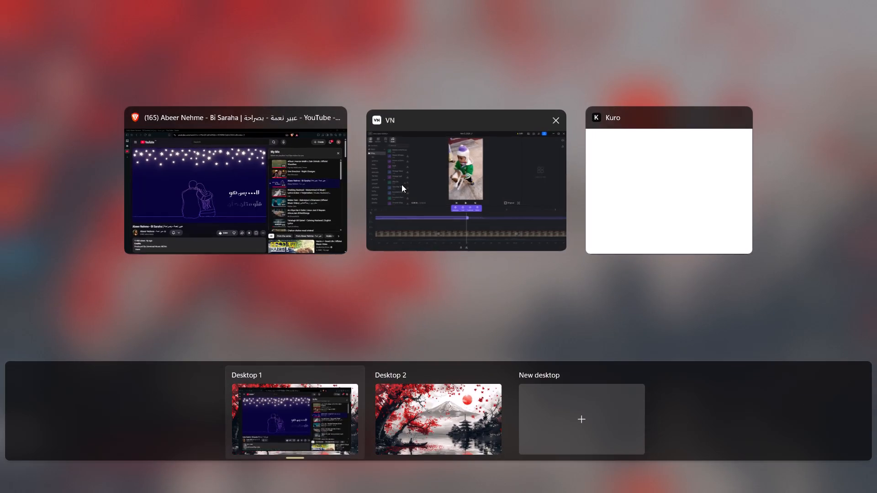
Split the remaining Winds in the Pines audio at about 0:29.04 and 0:29.81.
{"action": "left_click", "coordinate": [577, 342]}
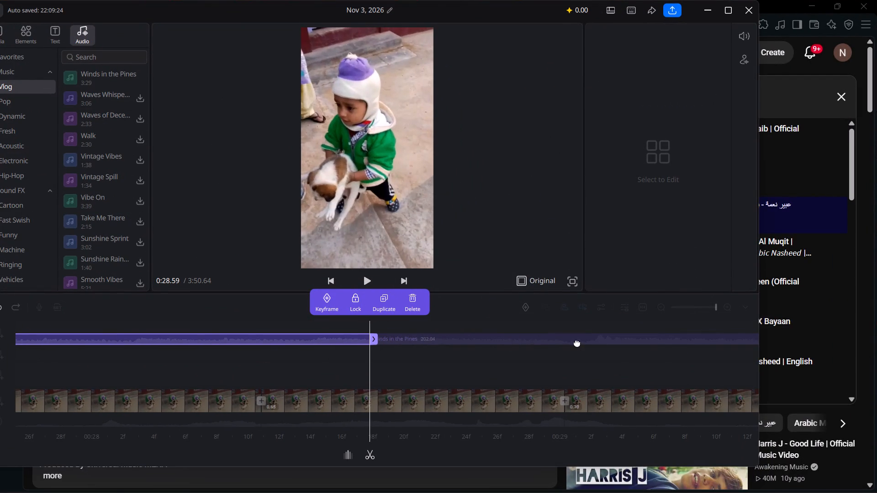
{"action": "left_click_drag", "start_coordinate": [553, 342], "coordinate": [460, 341]}
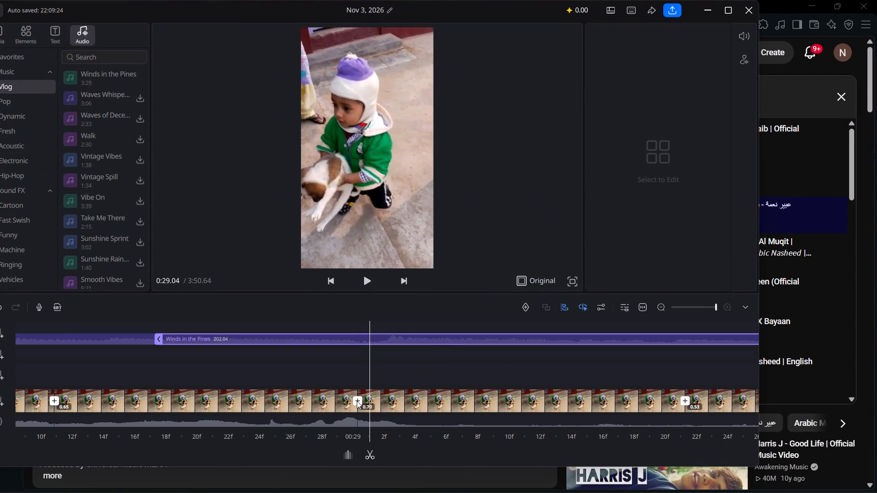
{"action": "left_click", "coordinate": [368, 453]}
{"action": "left_click_drag", "start_coordinate": [540, 342], "coordinate": [264, 327]}
{"action": "left_click_drag", "start_coordinate": [420, 341], "coordinate": [382, 343]}
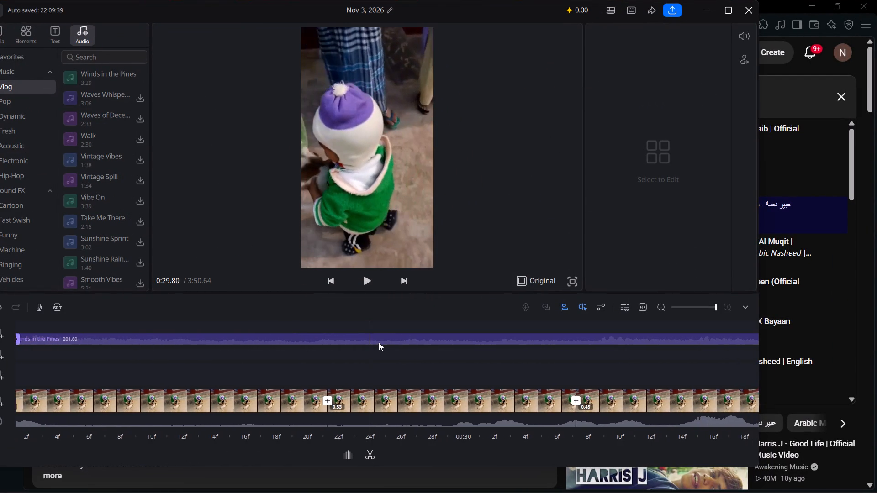
{"action": "left_click", "coordinate": [369, 338]}
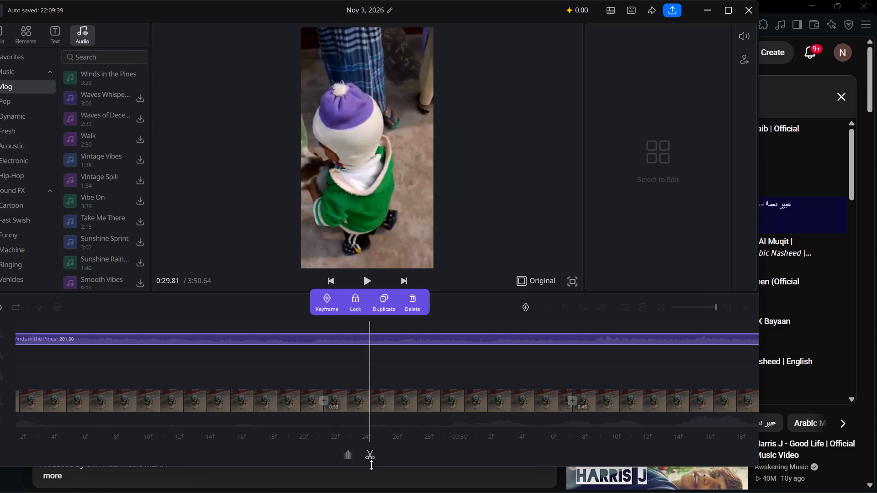
{"action": "left_click", "coordinate": [371, 465]}
{"action": "left_click", "coordinate": [371, 460]}
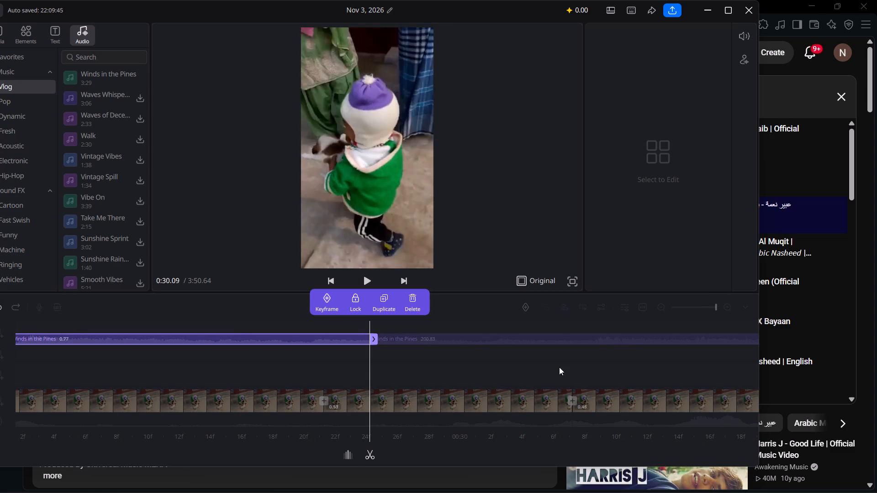
Split the remaining Winds in the Pines audio at about 0:30.51 and 0:31.37.
{"action": "left_click_drag", "start_coordinate": [650, 336], "coordinate": [394, 357]}
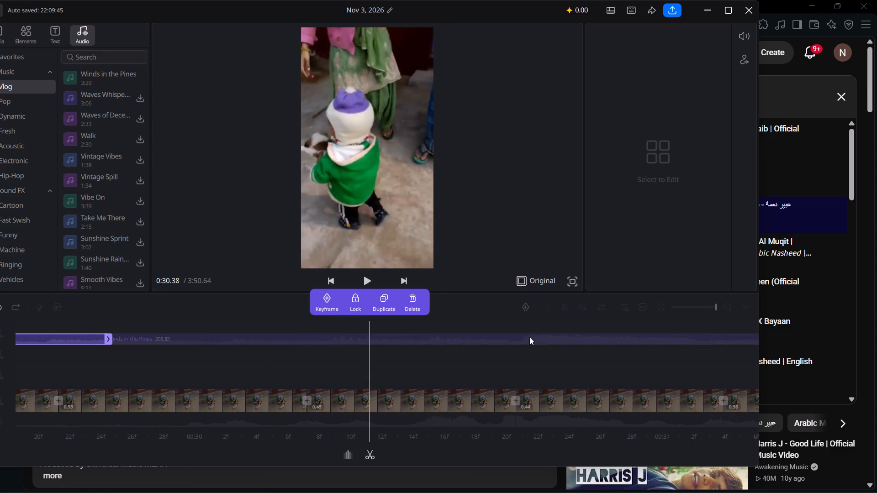
{"action": "left_click_drag", "start_coordinate": [488, 346], "coordinate": [410, 351]}
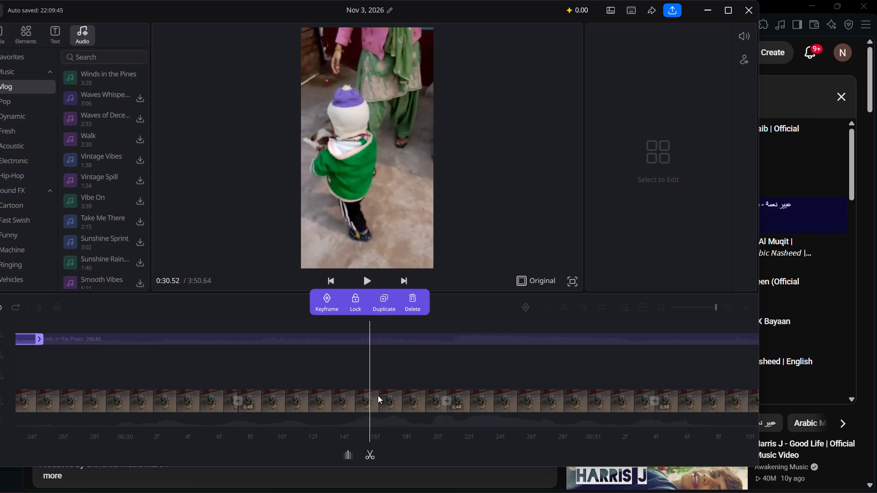
{"action": "left_click", "coordinate": [364, 343]}
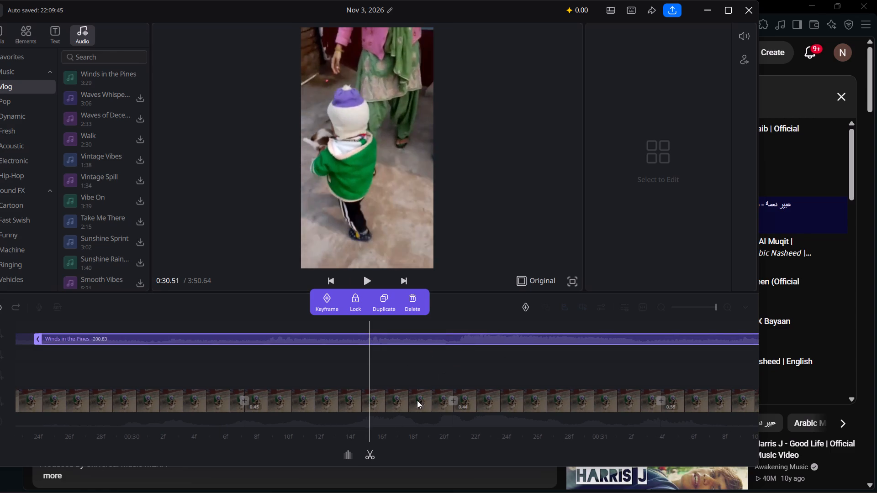
{"action": "left_click", "coordinate": [375, 459]}
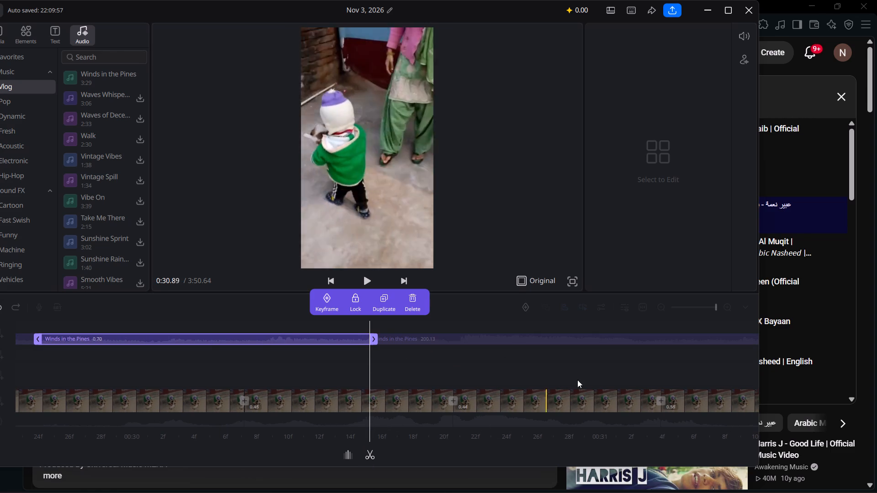
{"action": "left_click_drag", "start_coordinate": [658, 346], "coordinate": [474, 360]}
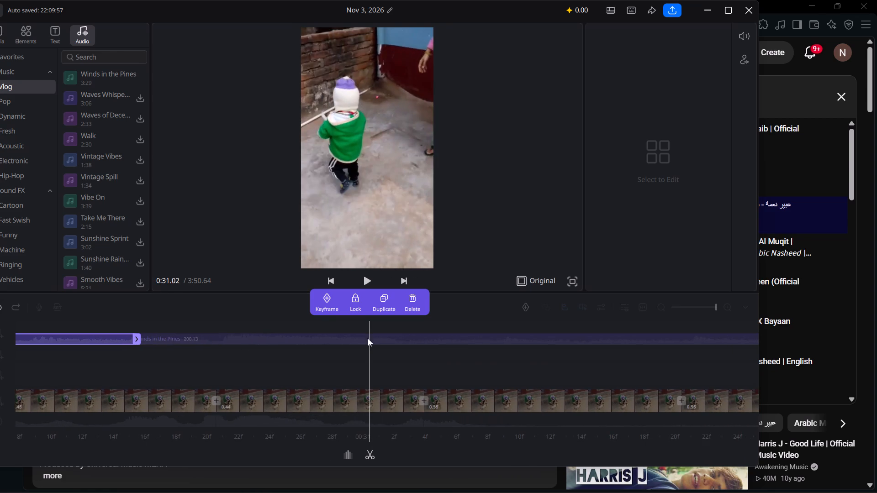
{"action": "left_click_drag", "start_coordinate": [454, 326], "coordinate": [447, 325]}
{"action": "left_click_drag", "start_coordinate": [440, 336], "coordinate": [264, 339]}
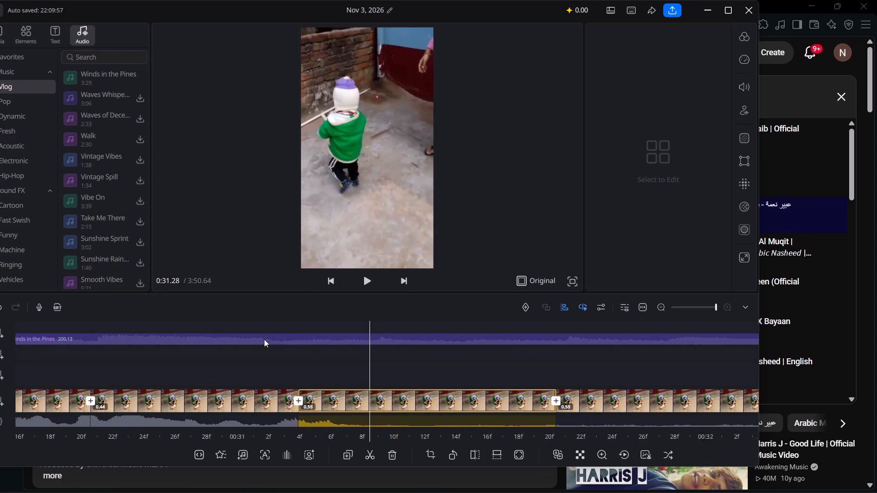
{"action": "left_click_drag", "start_coordinate": [264, 339], "coordinate": [256, 340]}
{"action": "left_click", "coordinate": [367, 337]}
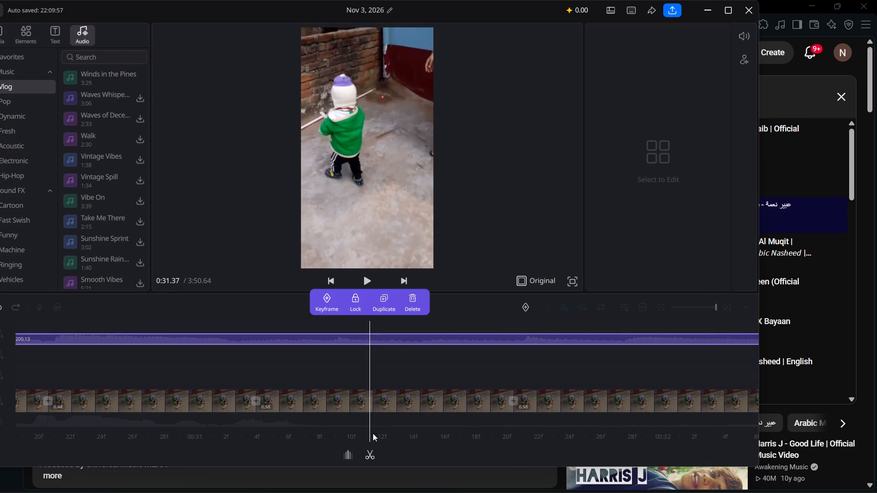
{"action": "left_click", "coordinate": [373, 452]}
Split the remaining Winds in the Pines audio at about 0:32.18 and 0:32.91.
{"action": "left_click_drag", "start_coordinate": [573, 337], "coordinate": [260, 357]}
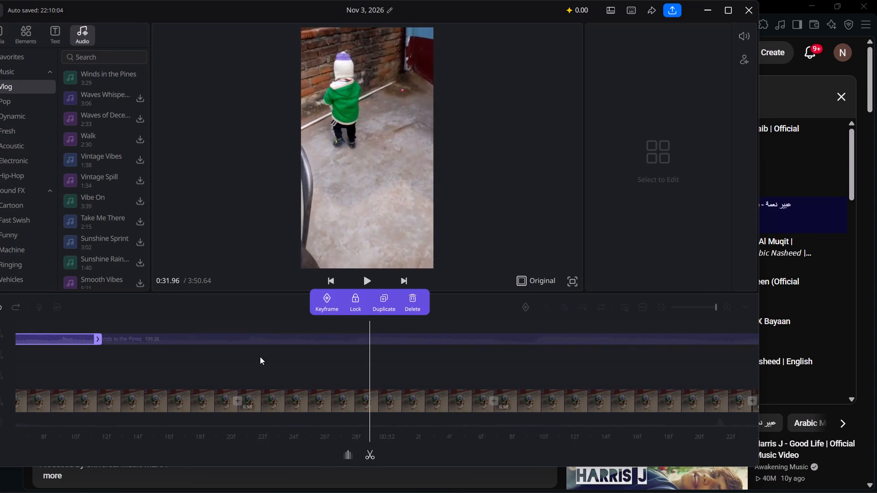
{"action": "left_click_drag", "start_coordinate": [260, 357], "coordinate": [259, 357]}
{"action": "left_click", "coordinate": [441, 343]}
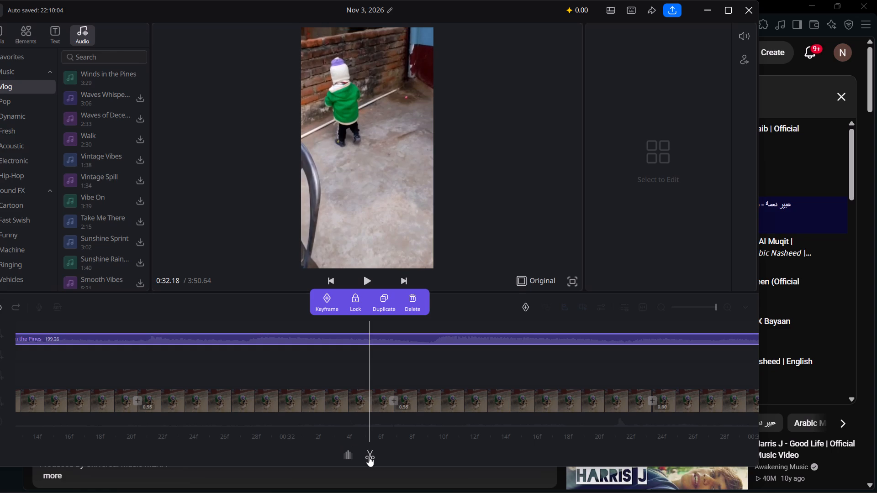
{"action": "left_click", "coordinate": [369, 456]}
{"action": "left_click", "coordinate": [618, 335]}
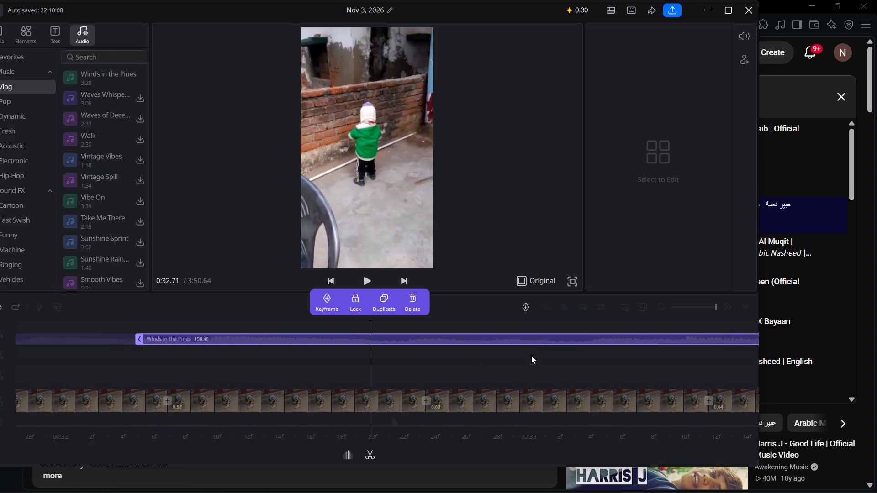
{"action": "left_click", "coordinate": [464, 344]}
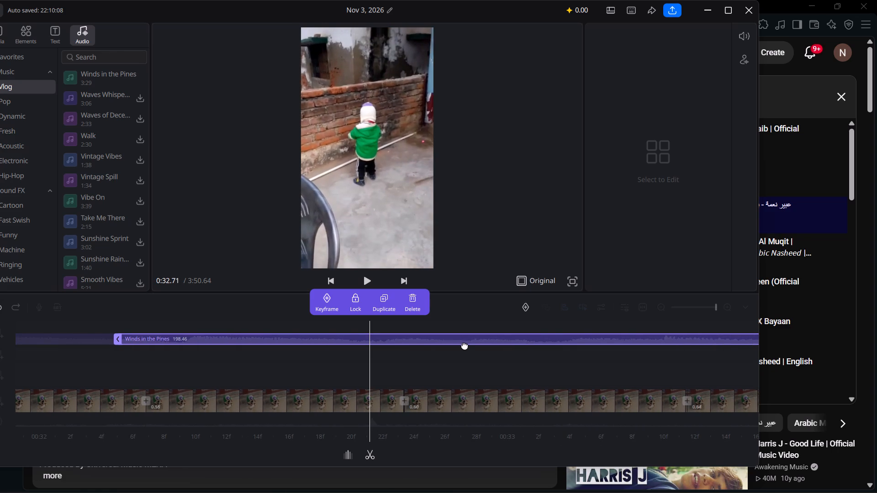
{"action": "left_click", "coordinate": [366, 447]}
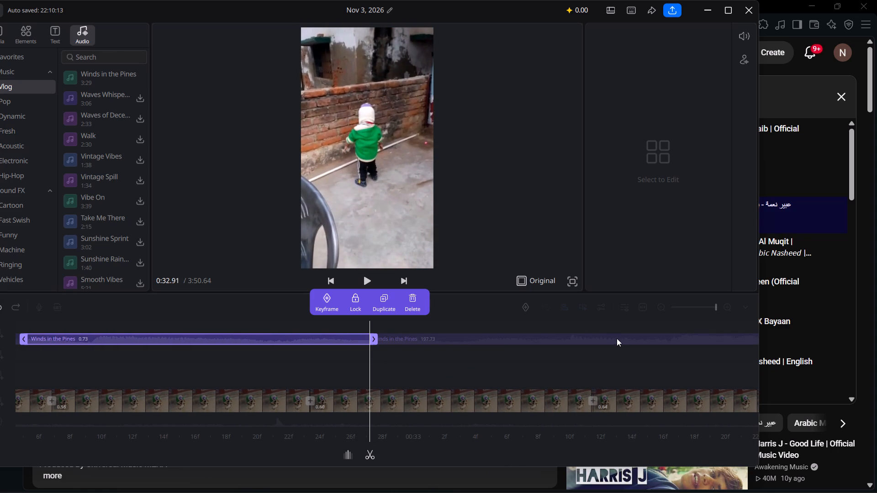
Split off another short segment of the Winds in the Pines audio after 0:32.91.
{"action": "left_click", "coordinate": [618, 339]}
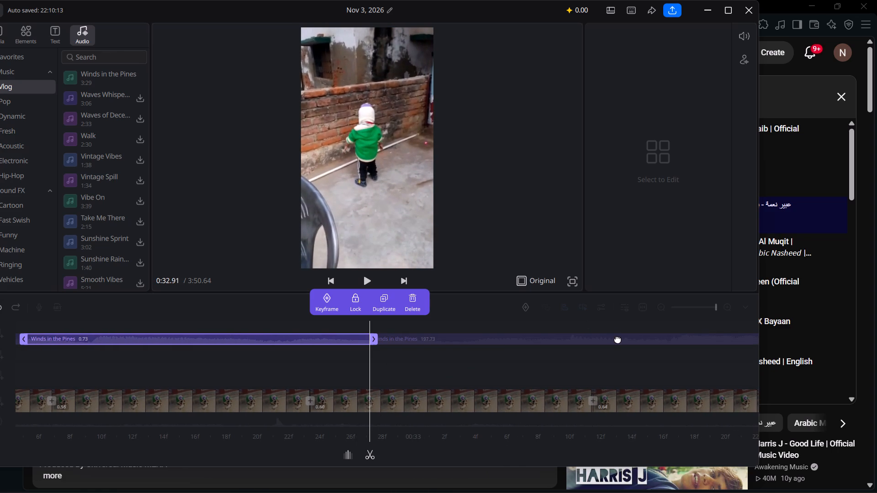
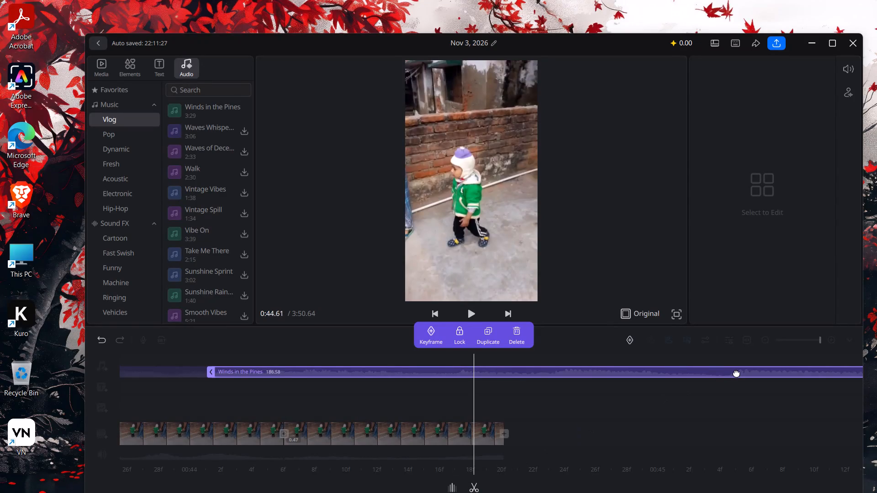
Split the remaining Winds in the Pines audio at about 0:45.17.
{"action": "left_click", "coordinate": [739, 372]}
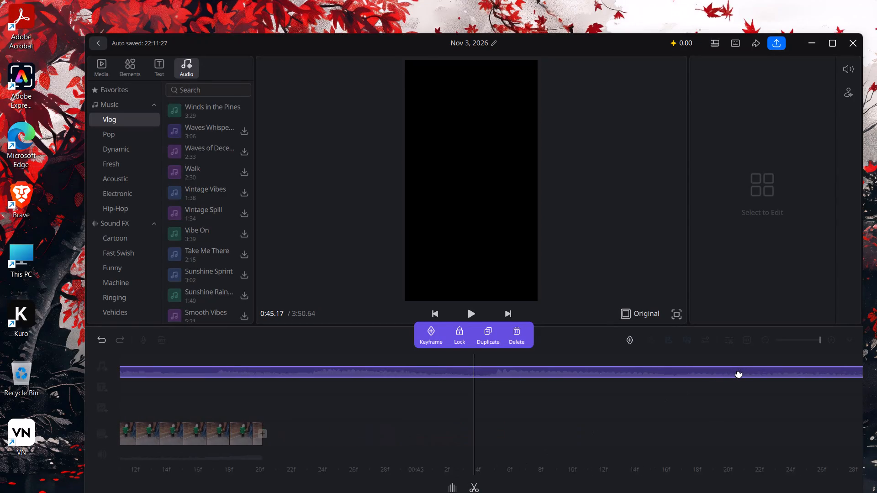
{"action": "left_click", "coordinate": [472, 487]}
{"action": "left_click", "coordinate": [602, 185]}
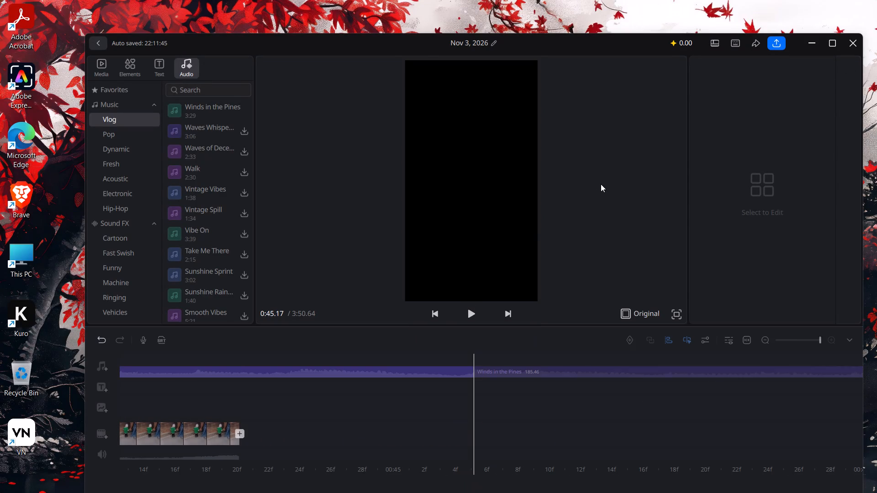
{"action": "left_click", "coordinate": [121, 103]}
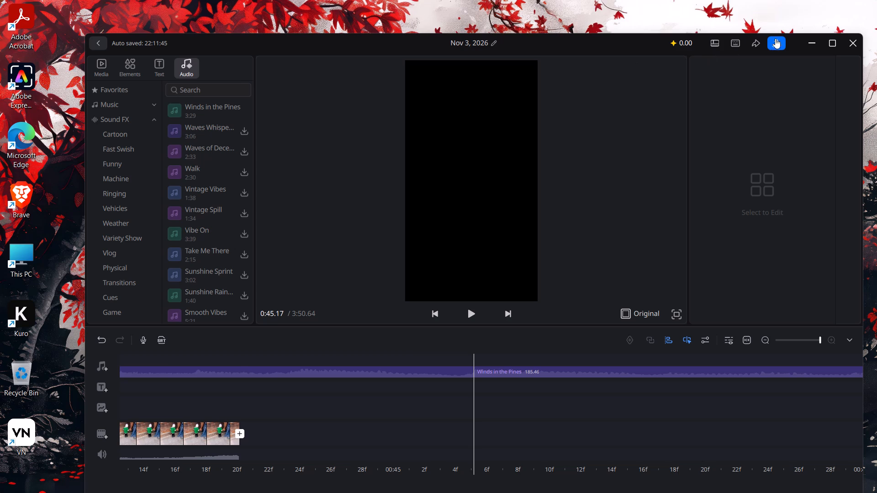
Apply the Custom speed curve to the 0.50 s video clip at about 0:24.74.
{"action": "left_click_drag", "start_coordinate": [393, 347], "coordinate": [807, 357]}
{"action": "left_click_drag", "start_coordinate": [243, 362], "coordinate": [319, 377]}
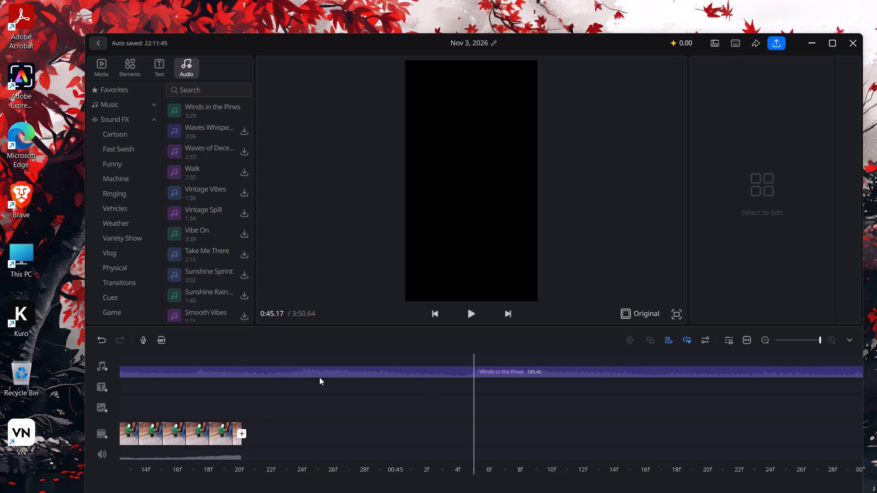
{"action": "left_click_drag", "start_coordinate": [319, 377], "coordinate": [658, 375]}
{"action": "left_click_drag", "start_coordinate": [372, 365], "coordinate": [687, 358]}
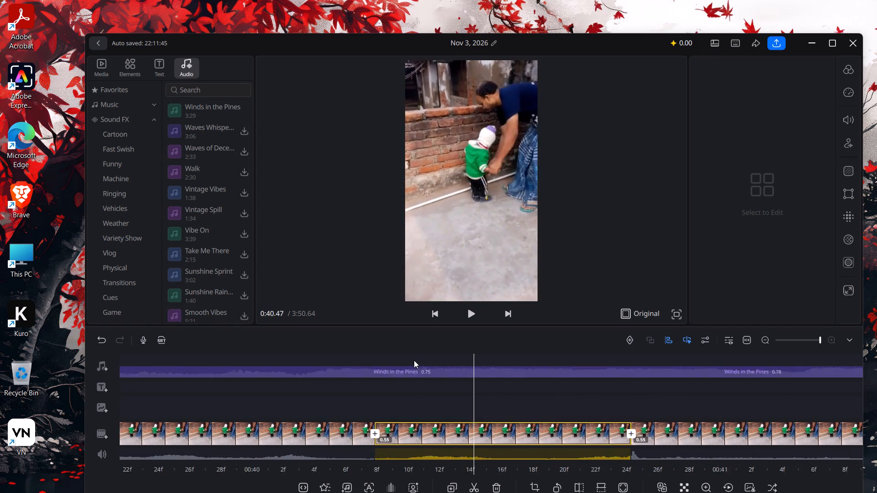
{"action": "left_click_drag", "start_coordinate": [419, 362], "coordinate": [758, 371]}
{"action": "left_click_drag", "start_coordinate": [470, 409], "coordinate": [874, 394]}
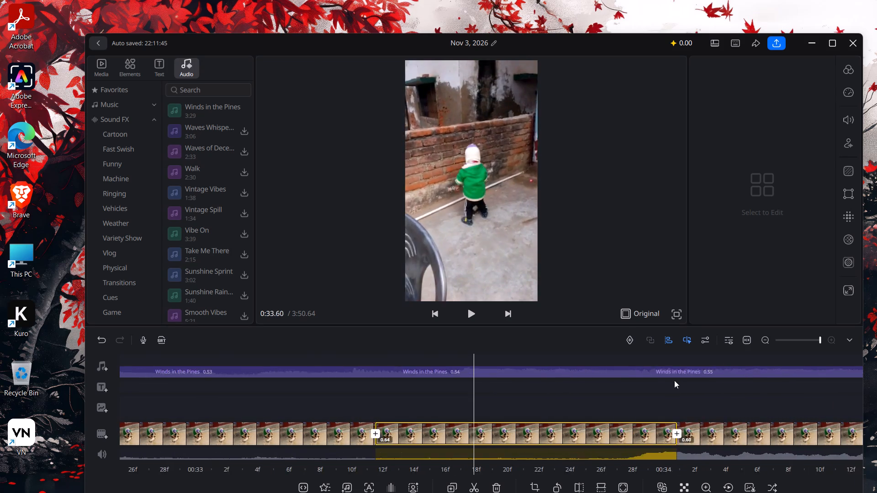
{"action": "left_click_drag", "start_coordinate": [604, 383], "coordinate": [876, 365]}
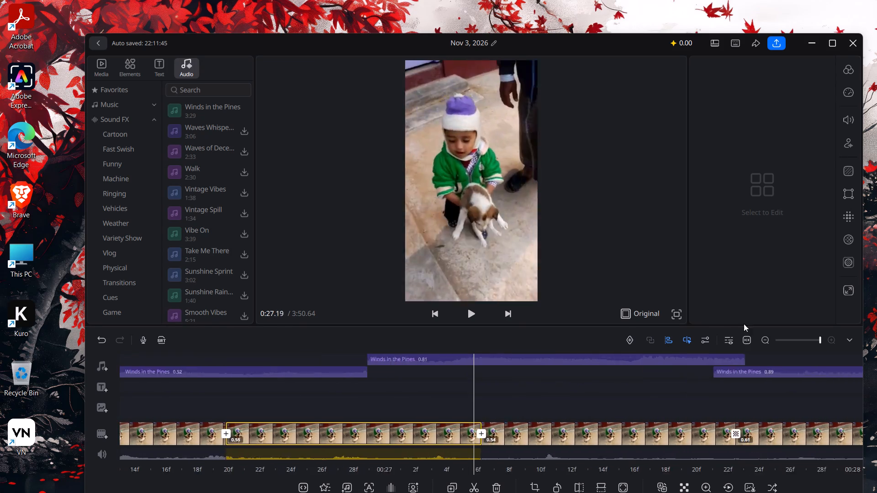
{"action": "left_click", "coordinate": [856, 86]}
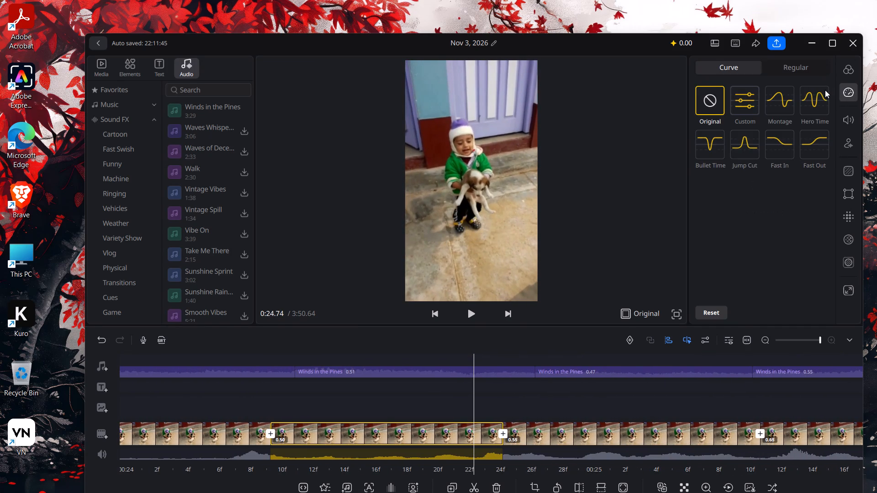
{"action": "left_click", "coordinate": [750, 115]}
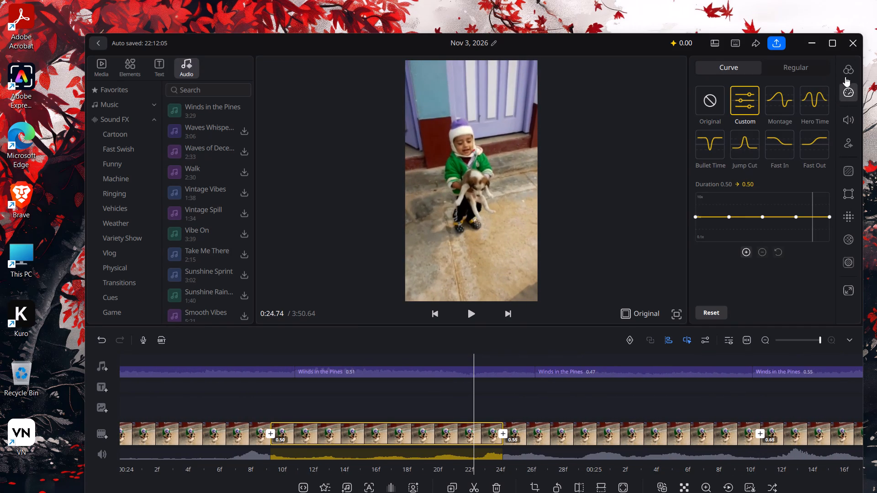
Apply the Aesthetic filter A2 to the clip at 0:24.74.
{"action": "left_click", "coordinate": [847, 72]}
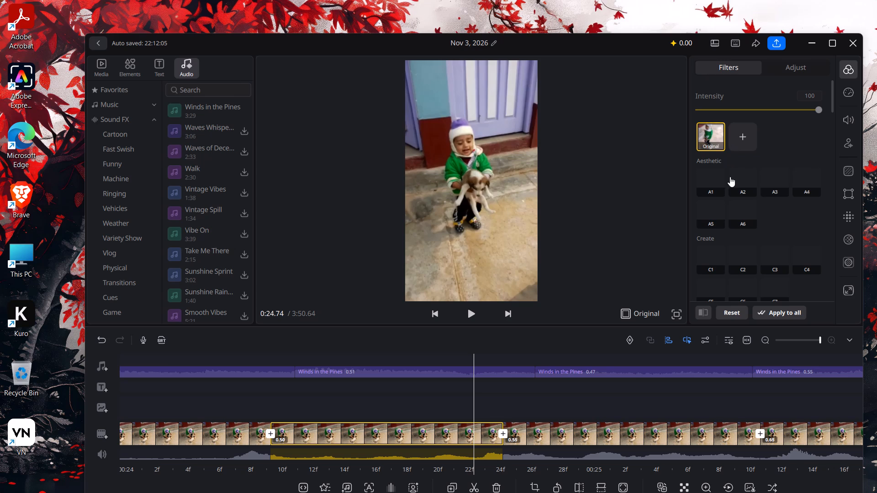
{"action": "left_click", "coordinate": [738, 182]}
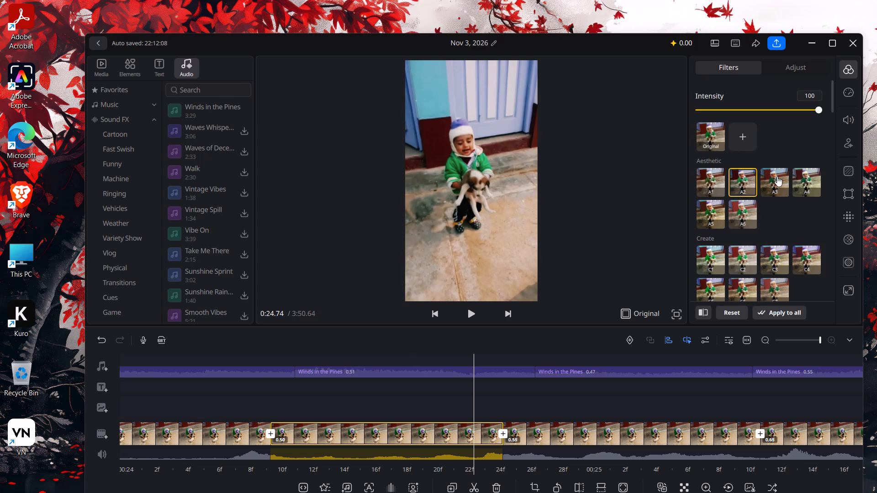
Raise the volume of the clip at 0:24.74.
{"action": "left_click", "coordinate": [851, 122]}
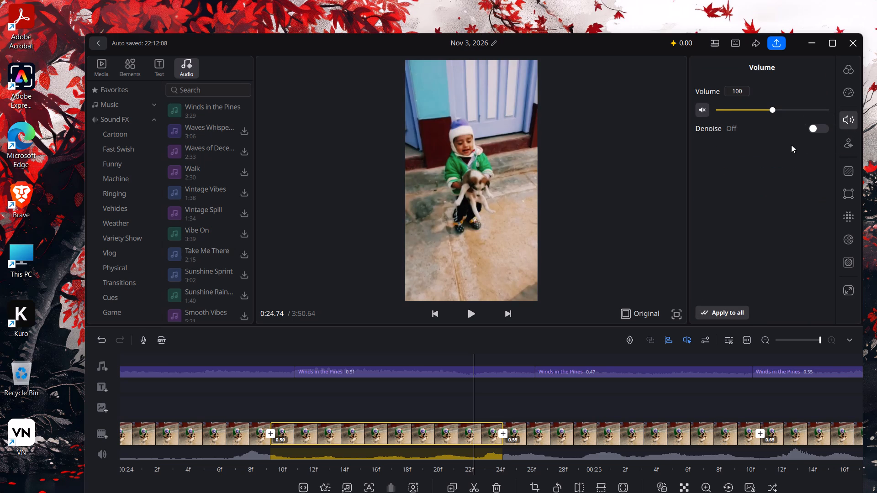
{"action": "left_click_drag", "start_coordinate": [788, 110], "coordinate": [858, 98]}
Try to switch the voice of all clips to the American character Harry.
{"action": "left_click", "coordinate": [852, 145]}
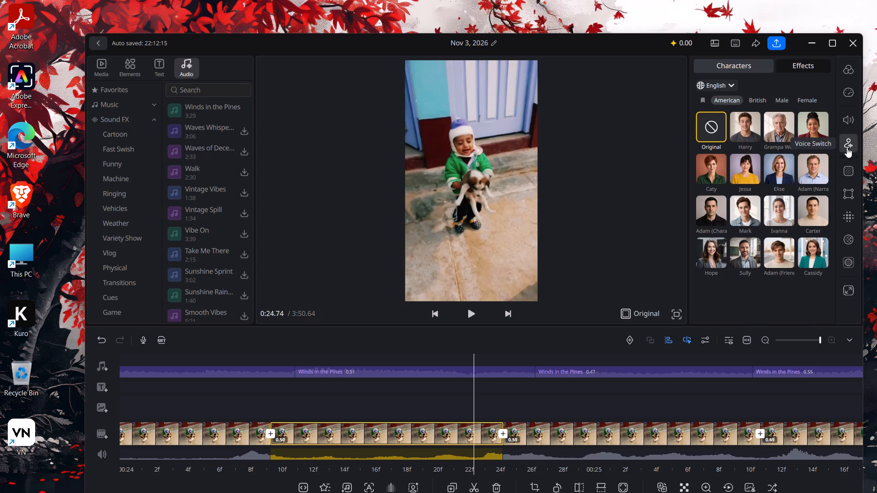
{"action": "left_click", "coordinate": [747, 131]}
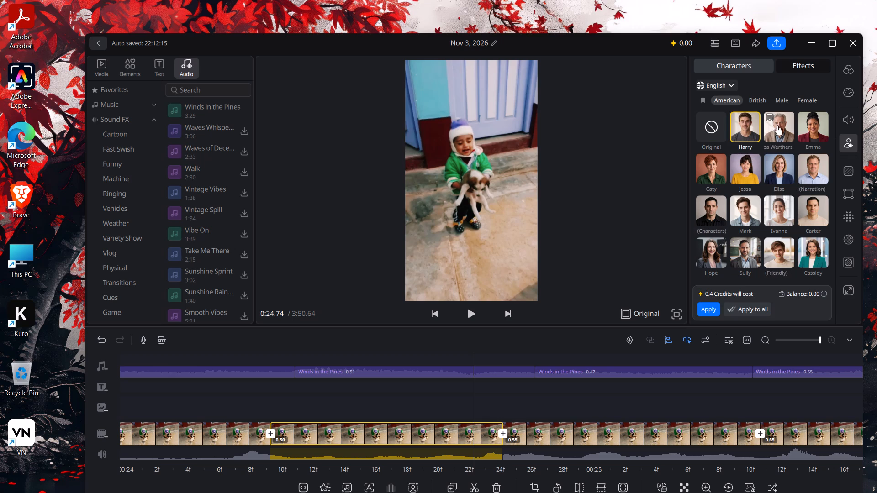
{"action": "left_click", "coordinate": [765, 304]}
Set the clip's background to the solid purple AA43FF.
{"action": "left_click", "coordinate": [846, 168]}
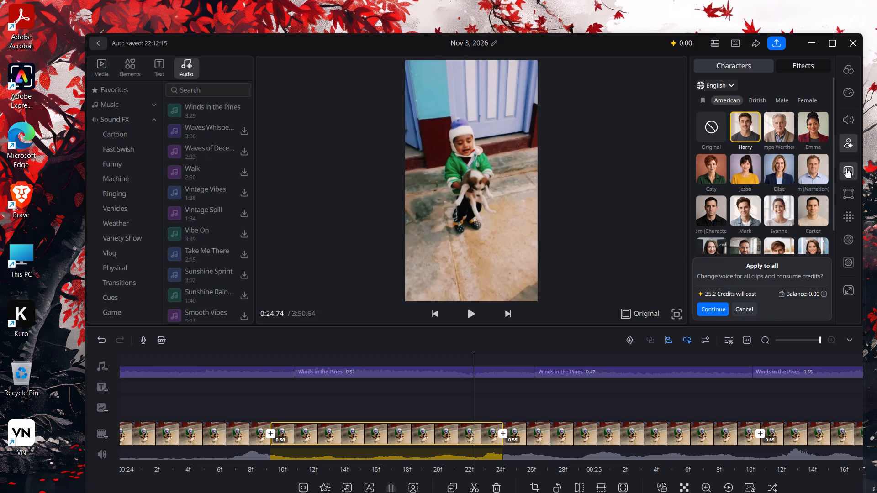
{"action": "left_click", "coordinate": [779, 204]}
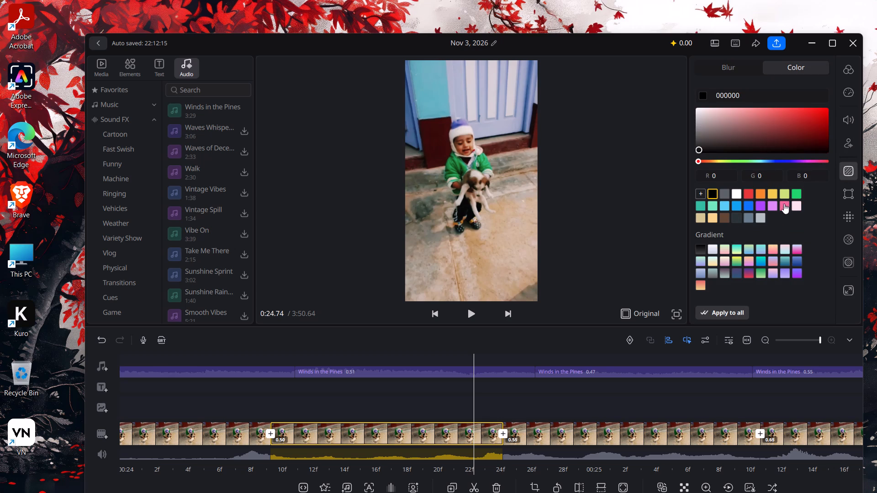
{"action": "left_click", "coordinate": [760, 204]}
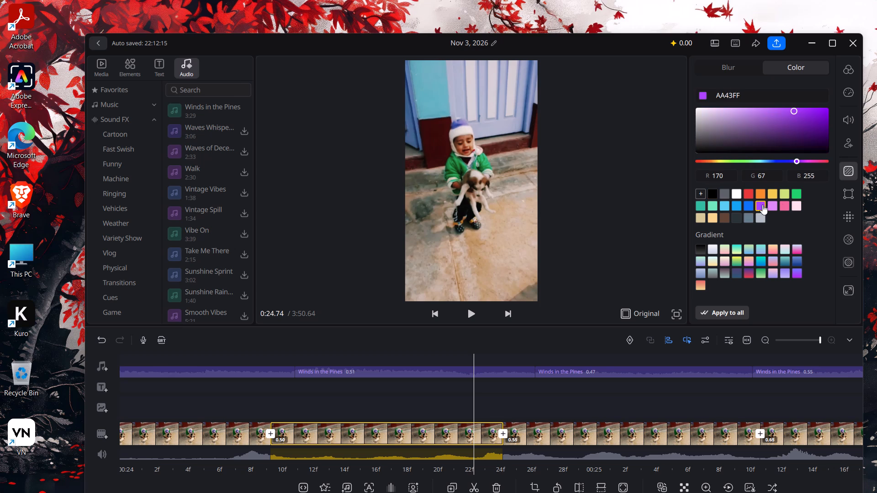
Apply the Radioactive blur style to the clip and move its centre onto the door above the child's head.
{"action": "left_click", "coordinate": [843, 188]}
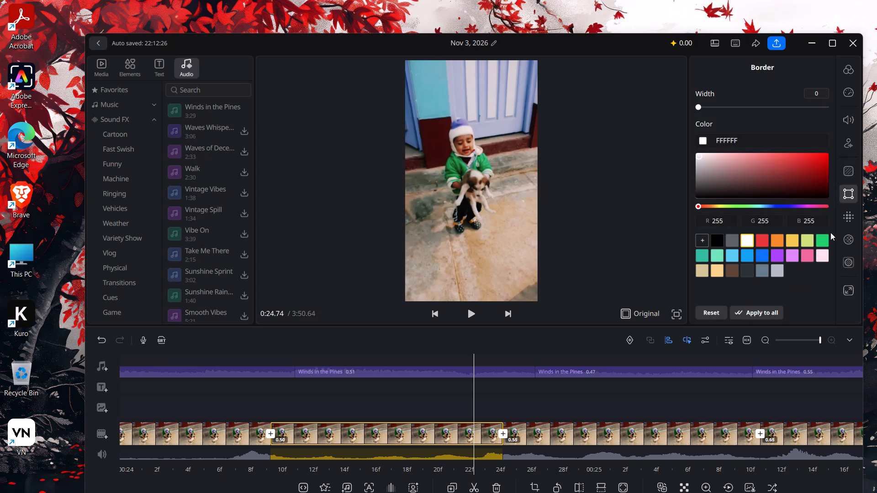
{"action": "left_click", "coordinate": [847, 214]}
{"action": "left_click", "coordinate": [742, 209]}
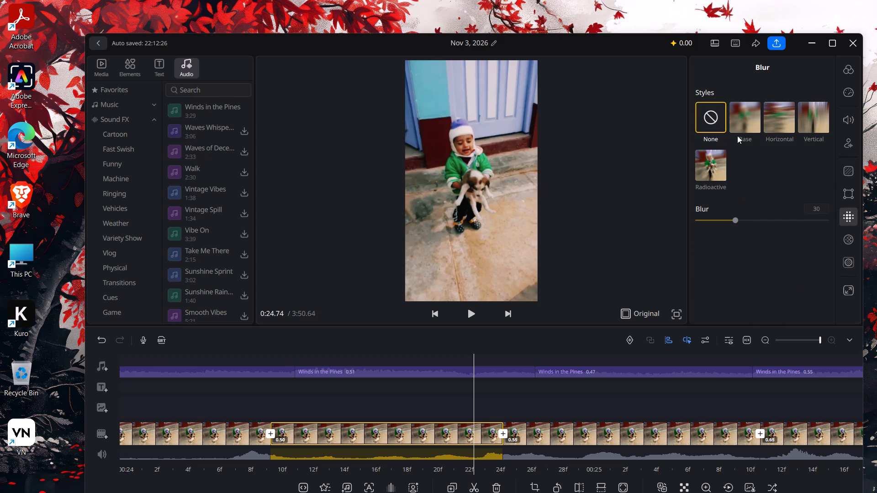
{"action": "left_click", "coordinate": [737, 134]}
{"action": "left_click", "coordinate": [716, 162]}
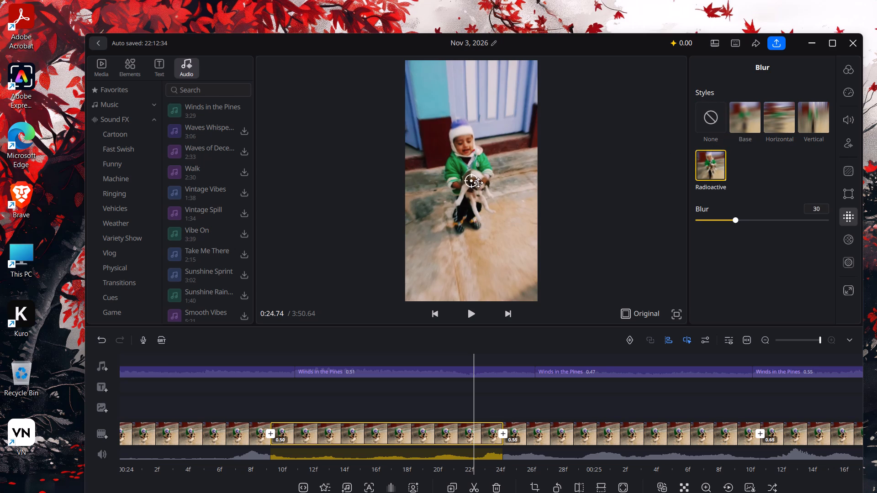
{"action": "left_click_drag", "start_coordinate": [475, 180], "coordinate": [497, 116]}
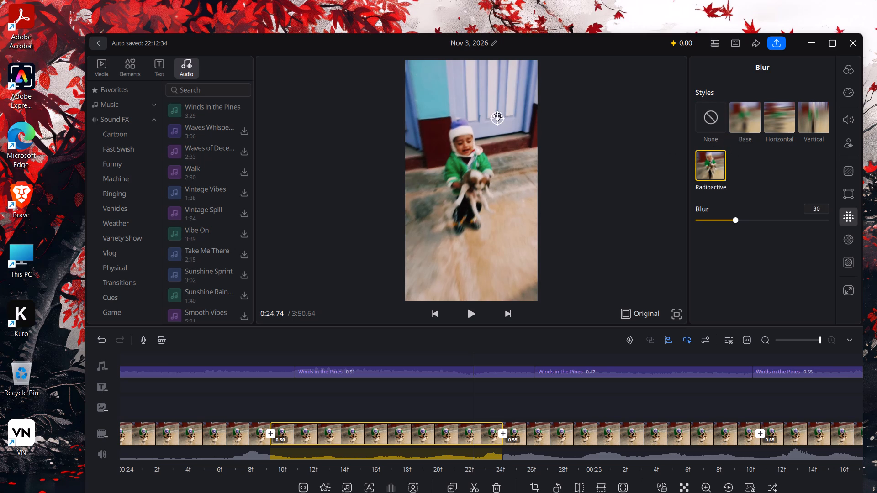
{"action": "left_click_drag", "start_coordinate": [497, 116], "coordinate": [499, 111]}
{"action": "left_click", "coordinate": [656, 225]}
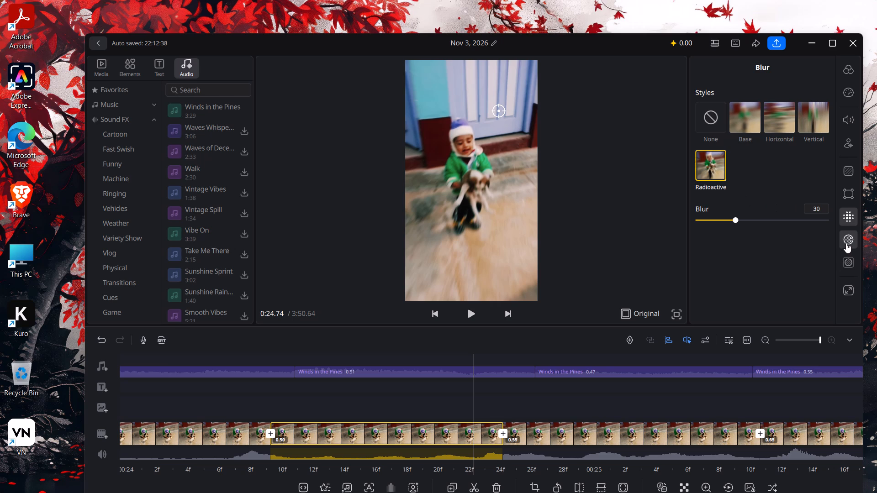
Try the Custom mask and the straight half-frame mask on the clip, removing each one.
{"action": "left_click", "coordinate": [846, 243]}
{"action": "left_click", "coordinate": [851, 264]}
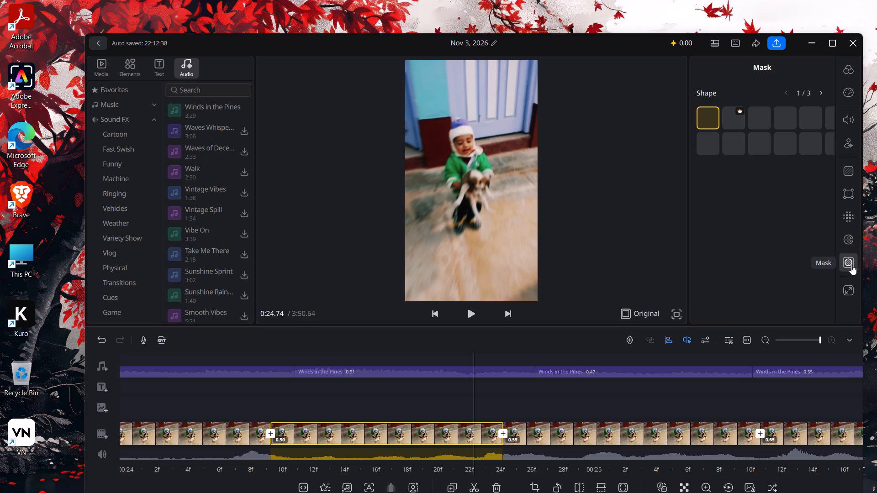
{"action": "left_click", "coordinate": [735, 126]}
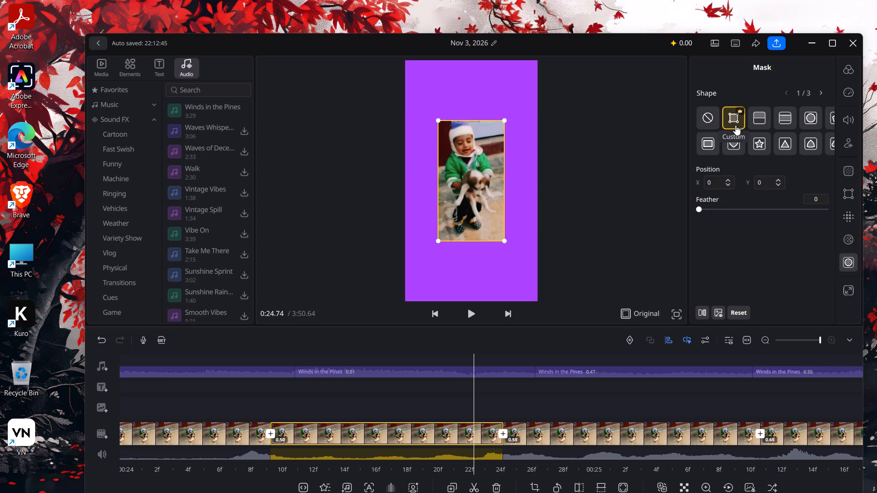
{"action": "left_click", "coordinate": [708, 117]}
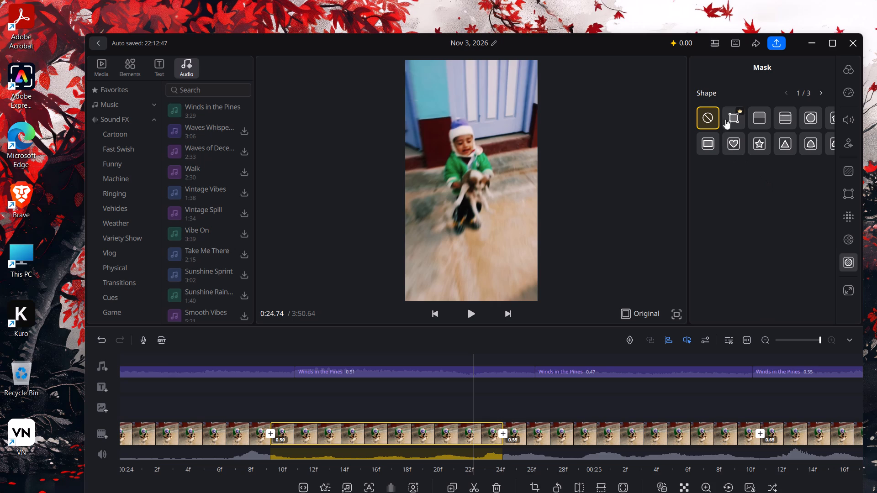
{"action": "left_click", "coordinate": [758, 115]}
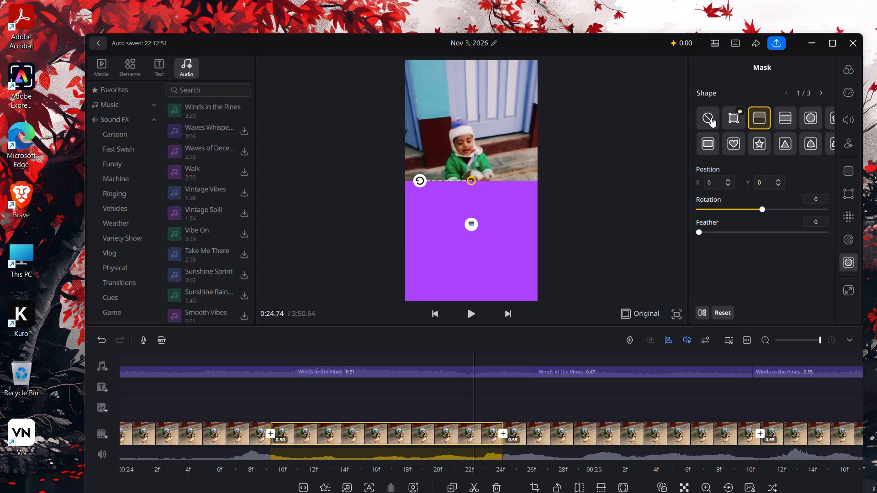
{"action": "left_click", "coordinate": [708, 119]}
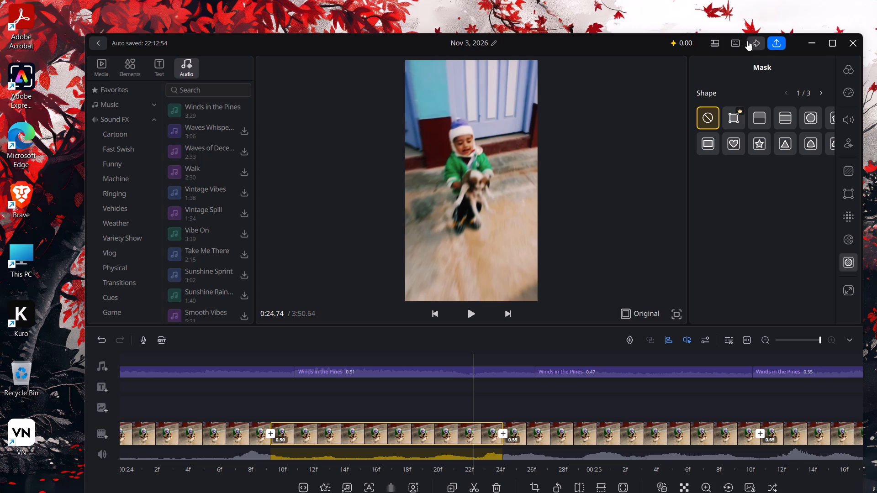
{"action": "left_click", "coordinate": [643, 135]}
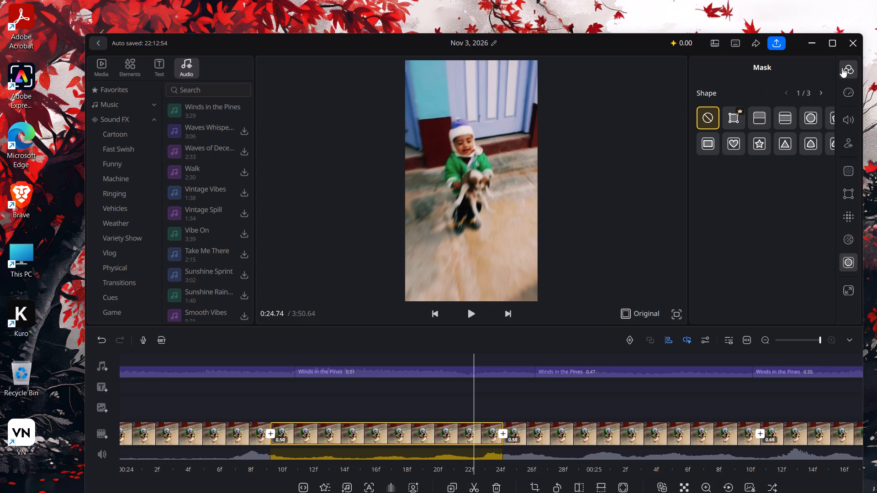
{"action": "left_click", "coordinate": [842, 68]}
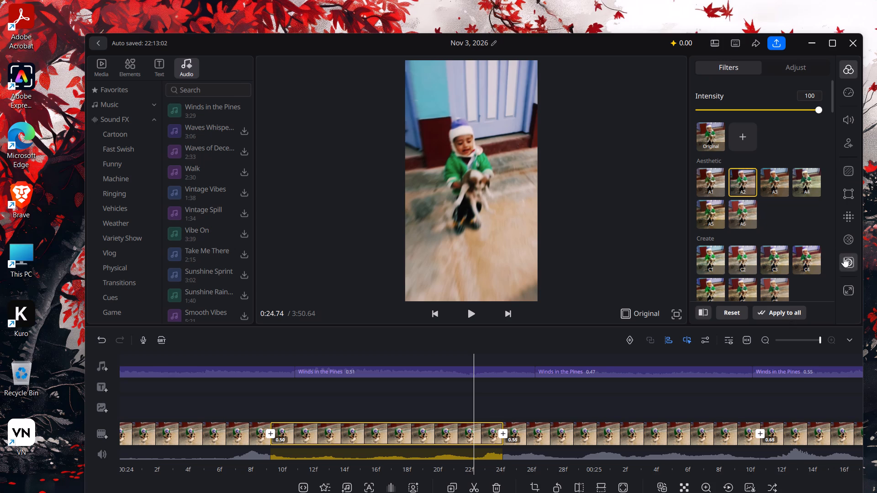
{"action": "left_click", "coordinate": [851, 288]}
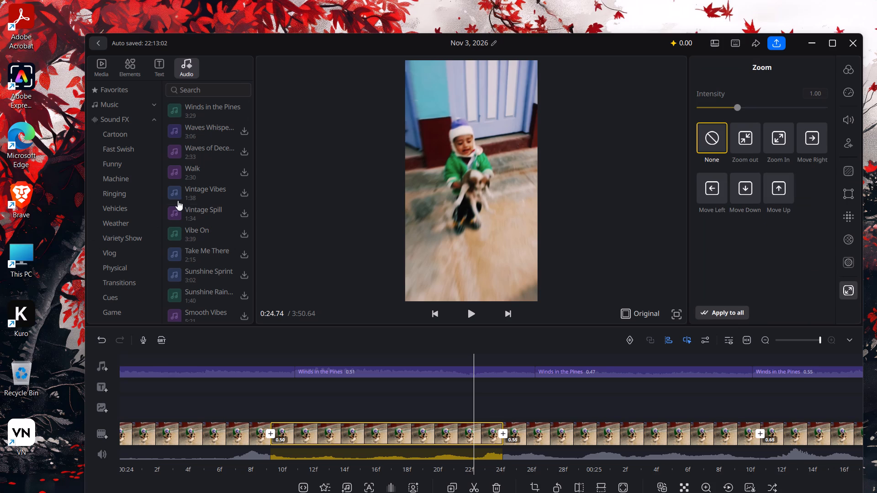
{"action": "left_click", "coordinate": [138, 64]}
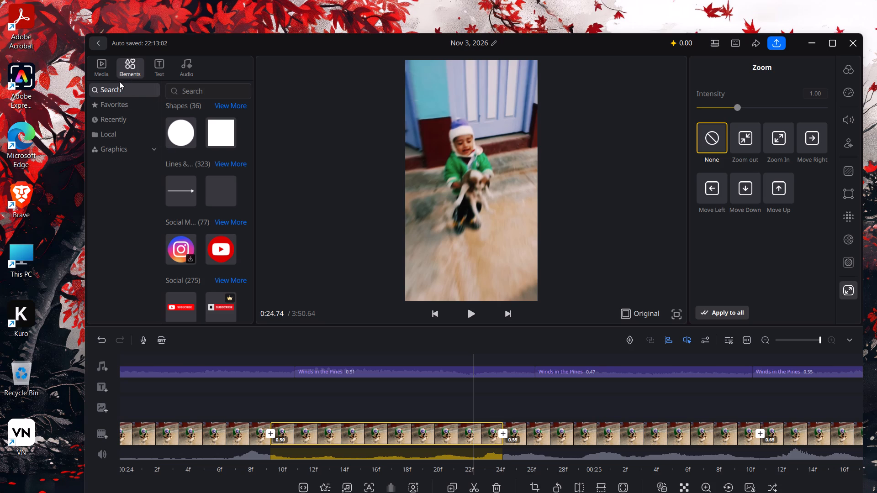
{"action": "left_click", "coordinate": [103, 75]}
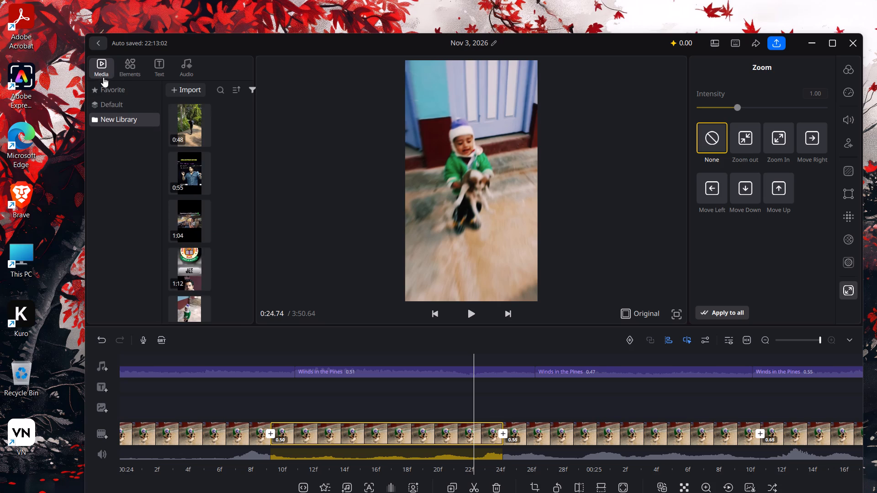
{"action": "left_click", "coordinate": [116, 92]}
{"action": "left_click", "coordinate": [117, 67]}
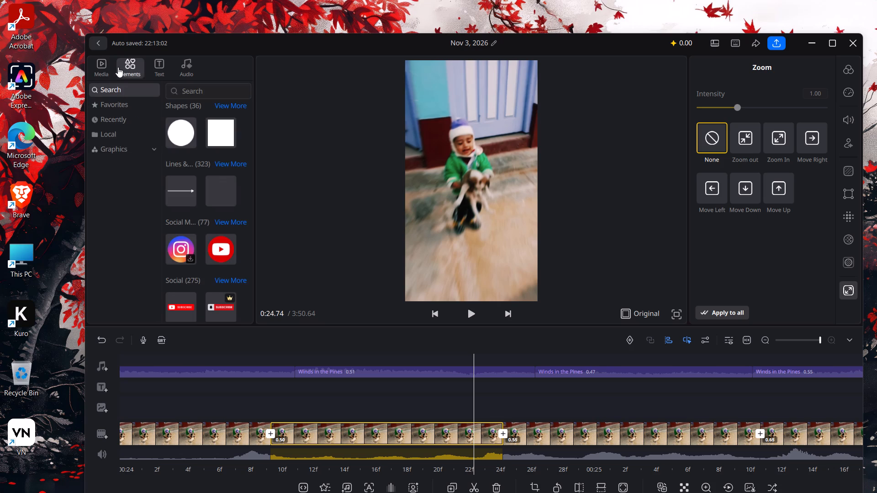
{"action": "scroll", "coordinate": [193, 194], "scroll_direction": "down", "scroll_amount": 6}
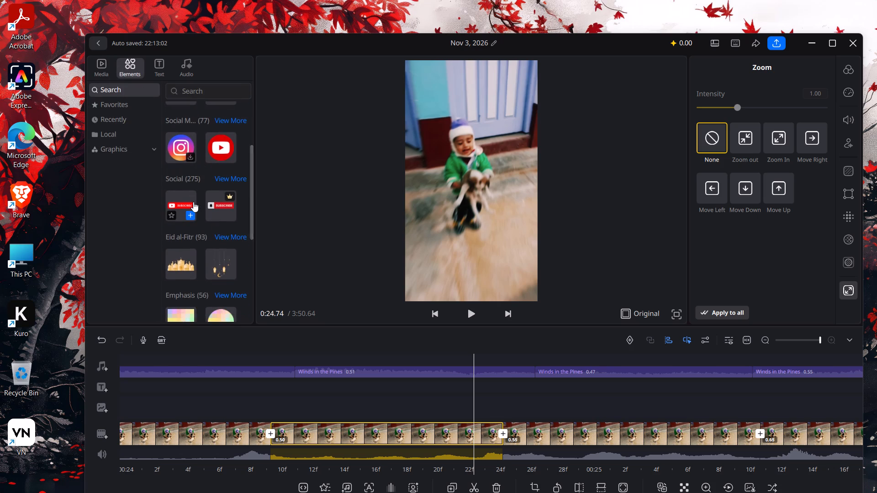
Add the red YouTube Subscribe sticker from the Social elements at 0:24.74 and position it near the video frame's upper-left corner.
{"action": "left_click", "coordinate": [157, 208]}
{"action": "left_click_drag", "start_coordinate": [177, 205], "coordinate": [301, 245]}
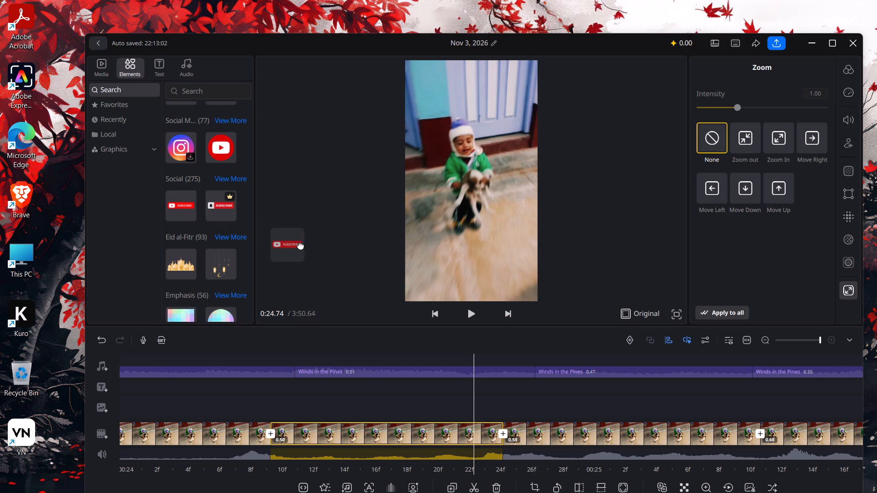
{"action": "left_click_drag", "start_coordinate": [301, 245], "coordinate": [528, 165]}
{"action": "left_click_drag", "start_coordinate": [509, 150], "coordinate": [501, 135]}
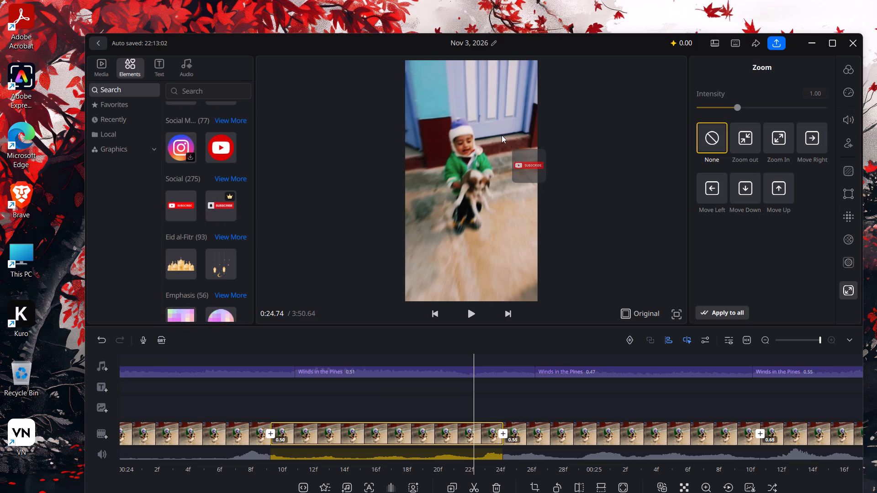
{"action": "left_click", "coordinate": [498, 144]}
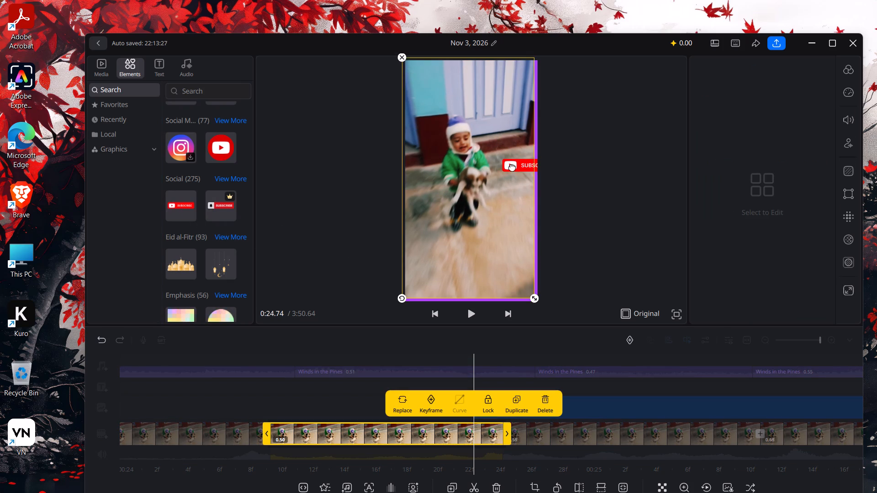
{"action": "left_click_drag", "start_coordinate": [512, 167], "coordinate": [495, 180]}
{"action": "left_click_drag", "start_coordinate": [501, 168], "coordinate": [522, 160]}
{"action": "left_click", "coordinate": [522, 166]}
{"action": "left_click_drag", "start_coordinate": [520, 167], "coordinate": [454, 92]}
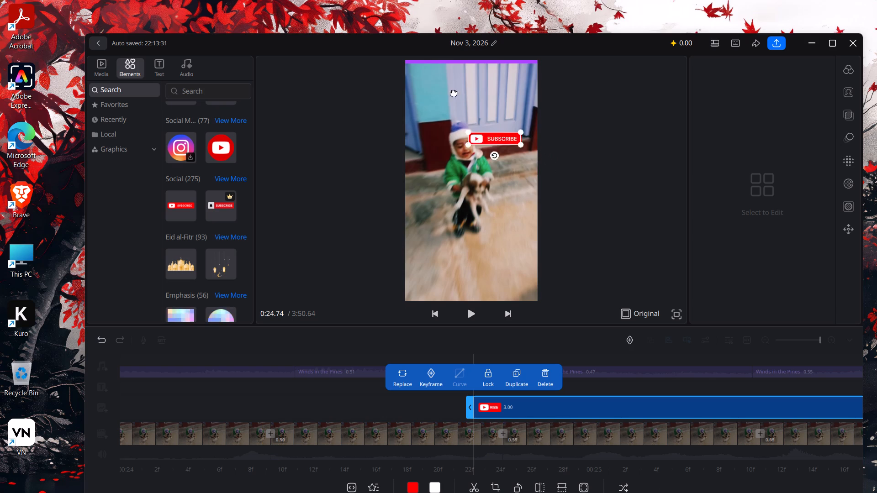
{"action": "left_click_drag", "start_coordinate": [454, 92], "coordinate": [436, 79]}
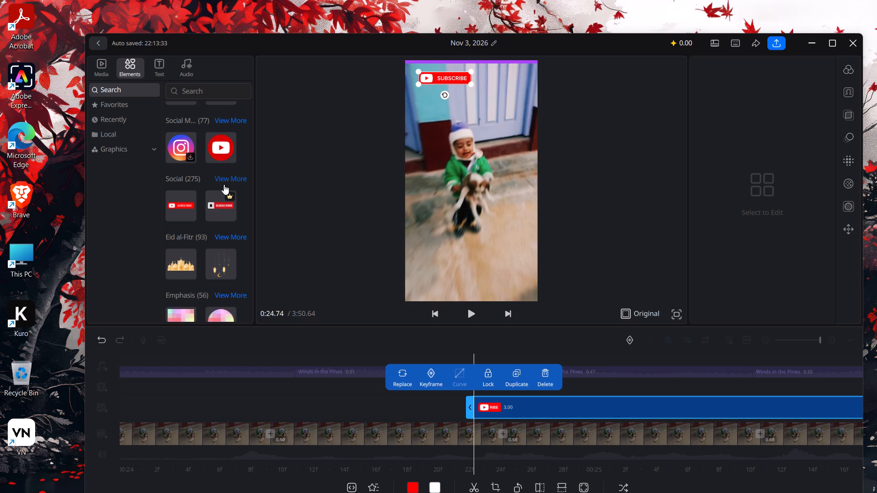
Add the Santa face sticker from the Christmas elements to the frame's lower-right area, shrink it and nudge it left.
{"action": "scroll", "coordinate": [224, 184], "scroll_direction": "down", "scroll_amount": 10}
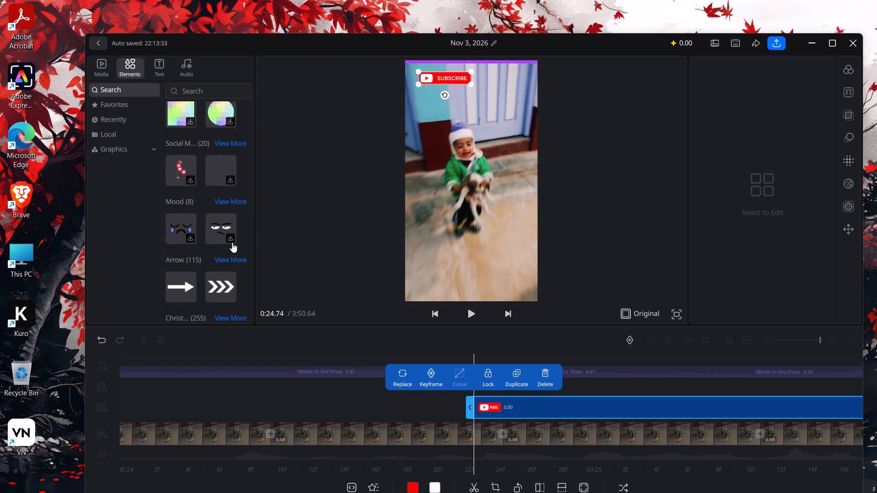
{"action": "scroll", "coordinate": [231, 242], "scroll_direction": "down", "scroll_amount": 3}
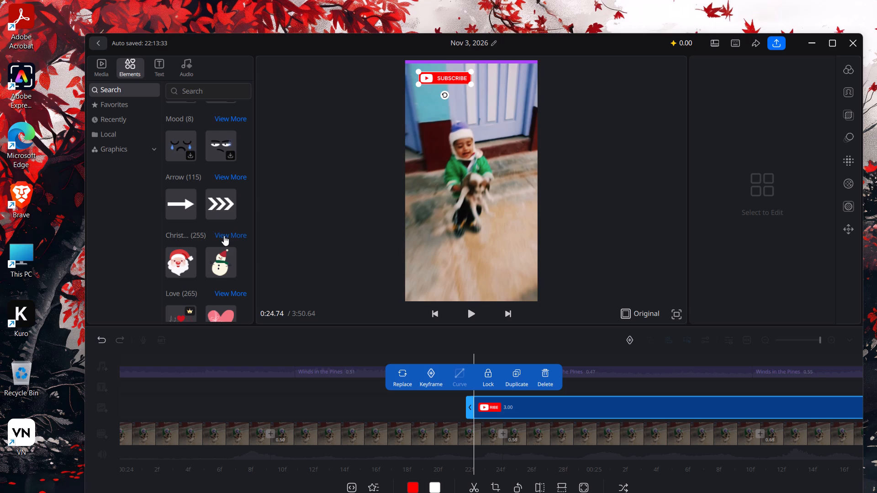
{"action": "left_click_drag", "start_coordinate": [174, 269], "coordinate": [226, 273]}
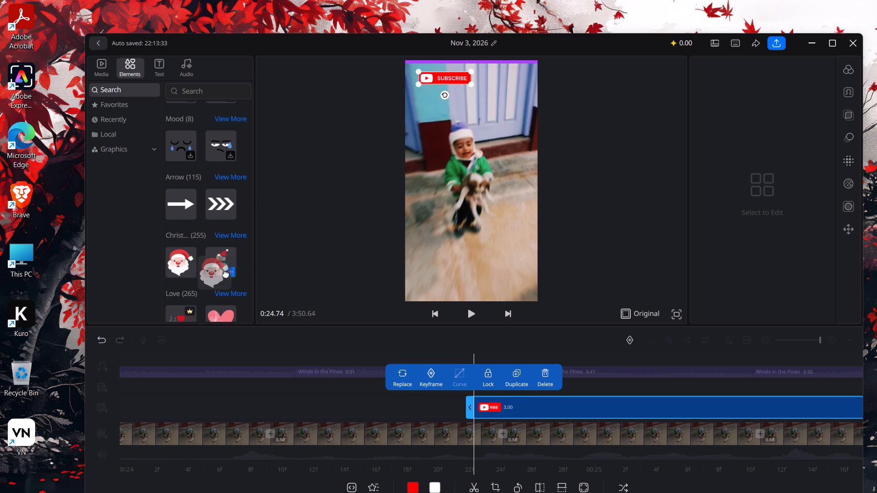
{"action": "left_click_drag", "start_coordinate": [226, 273], "coordinate": [518, 268]}
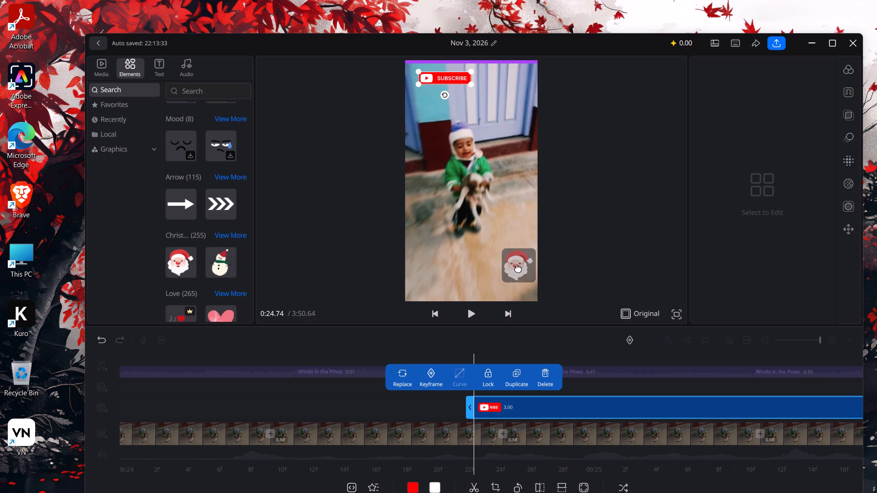
{"action": "left_click_drag", "start_coordinate": [518, 268], "coordinate": [518, 271]}
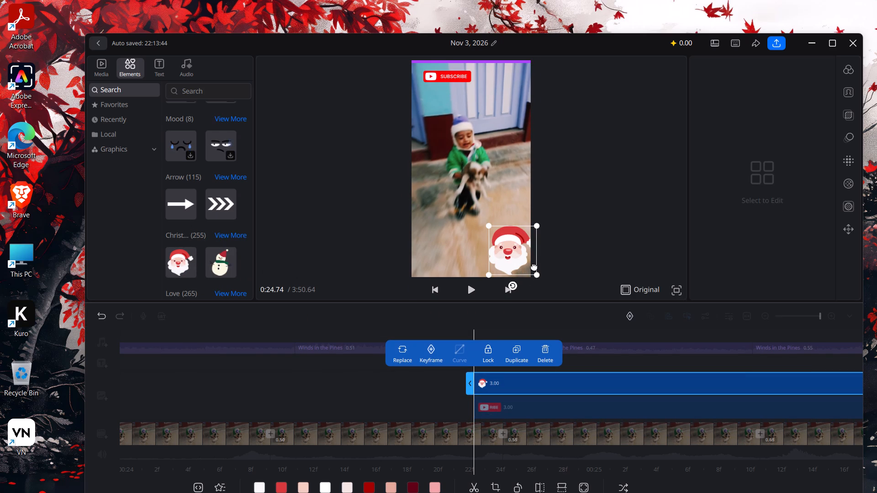
{"action": "left_click_drag", "start_coordinate": [535, 277], "coordinate": [502, 253]}
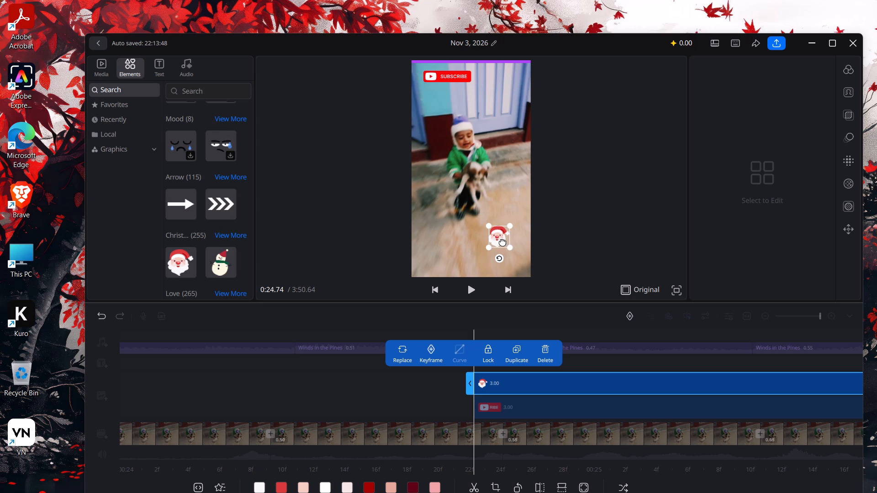
{"action": "left_click_drag", "start_coordinate": [502, 241], "coordinate": [492, 241]}
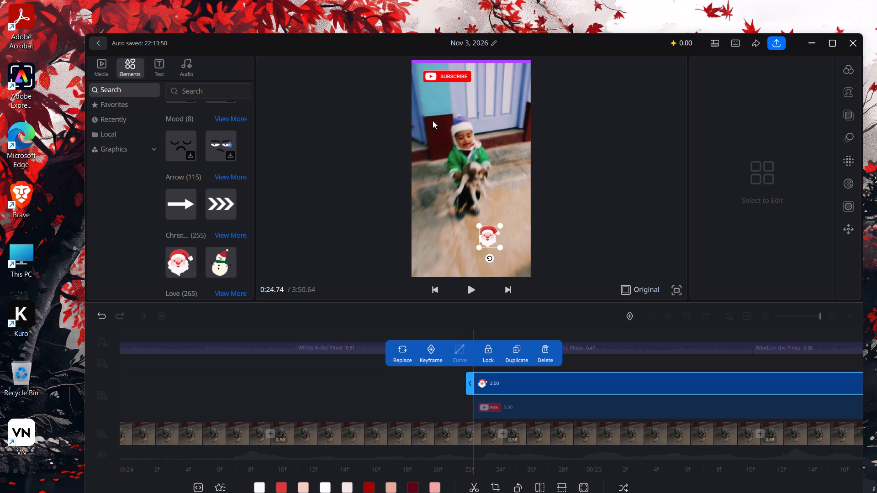
Shrink the Subscribe sticker near the frame's upper-left corner.
{"action": "left_click", "coordinate": [447, 72]}
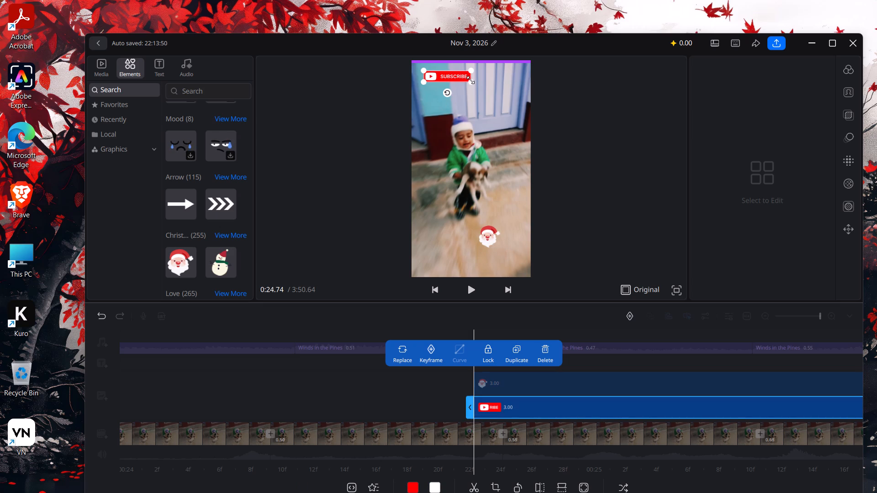
{"action": "left_click_drag", "start_coordinate": [471, 84], "coordinate": [447, 89]}
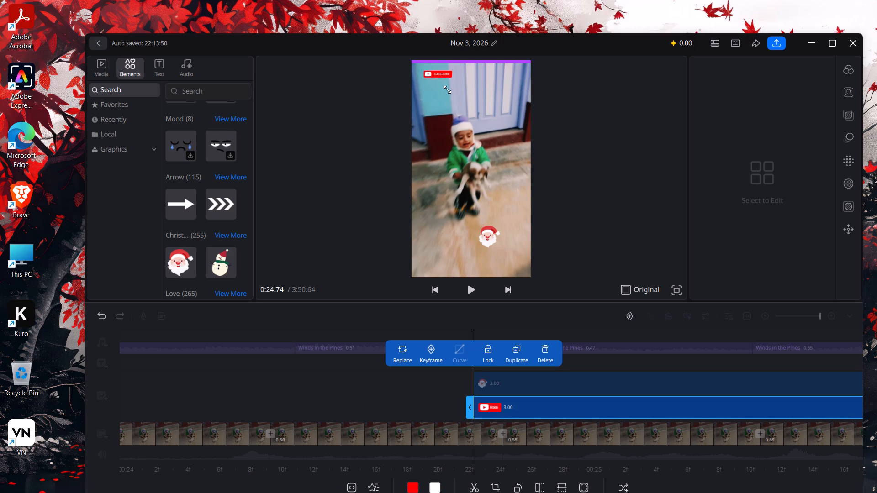
{"action": "left_click_drag", "start_coordinate": [447, 89], "coordinate": [447, 89]}
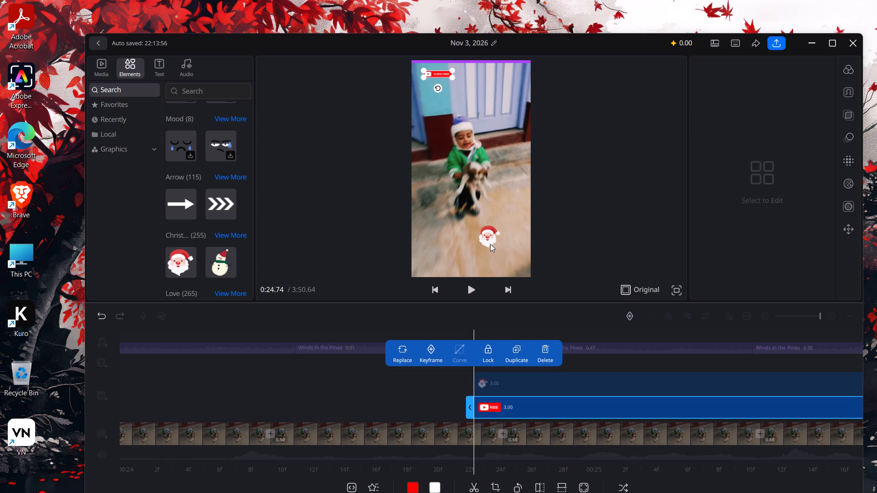
Shrink the Santa sticker further and move it to the frame's upper-right corner, about level with the Subscribe sticker.
{"action": "left_click_drag", "start_coordinate": [489, 244], "coordinate": [472, 248]}
{"action": "left_click", "coordinate": [487, 234]}
{"action": "left_click_drag", "start_coordinate": [483, 241], "coordinate": [481, 241]}
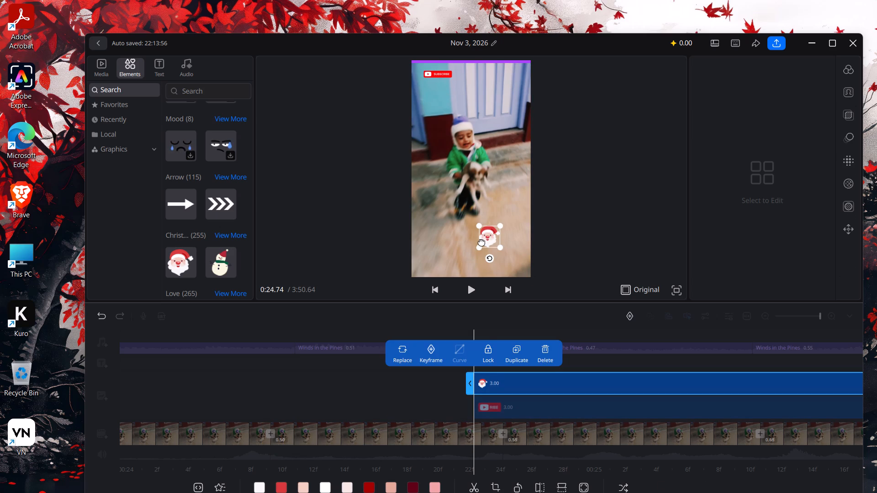
{"action": "left_click_drag", "start_coordinate": [481, 241], "coordinate": [442, 249]}
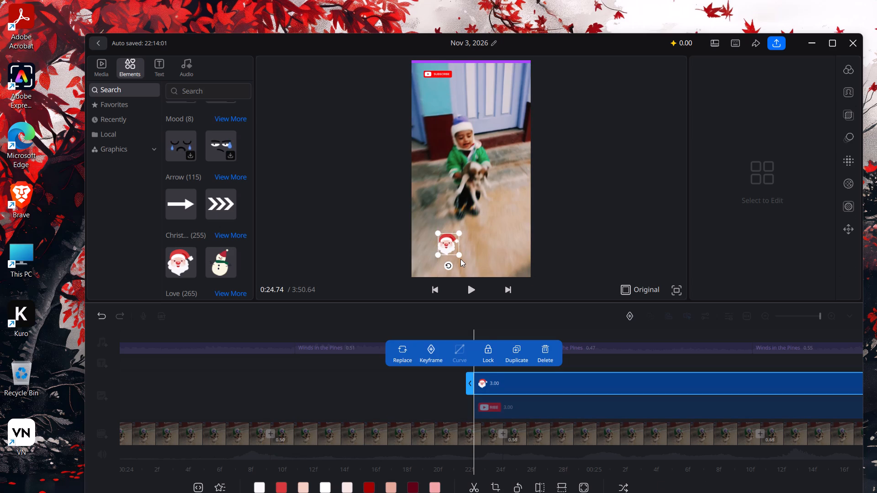
{"action": "left_click_drag", "start_coordinate": [460, 257], "coordinate": [451, 252]}
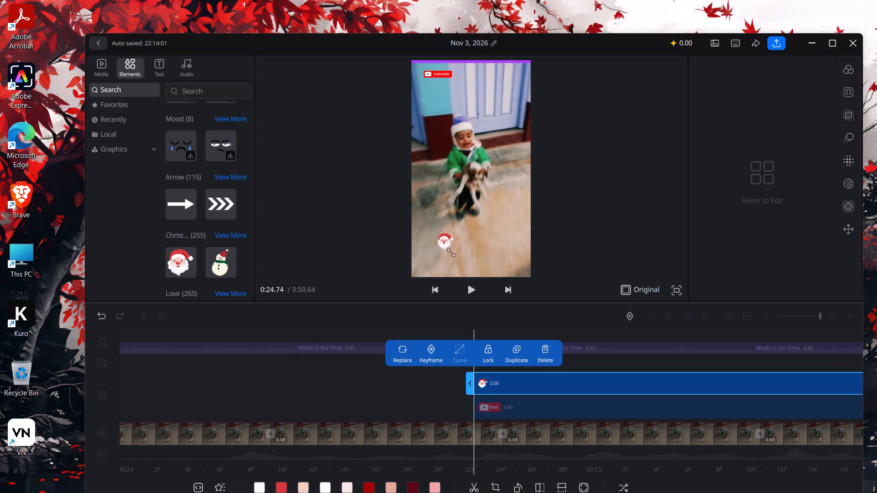
{"action": "left_click_drag", "start_coordinate": [451, 252], "coordinate": [449, 252]}
{"action": "left_click_drag", "start_coordinate": [448, 243], "coordinate": [502, 120]}
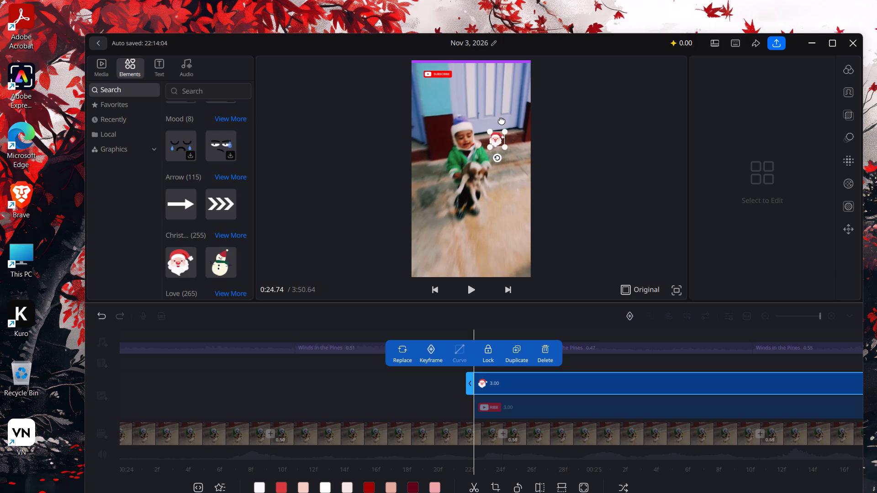
{"action": "left_click_drag", "start_coordinate": [502, 120], "coordinate": [510, 84]}
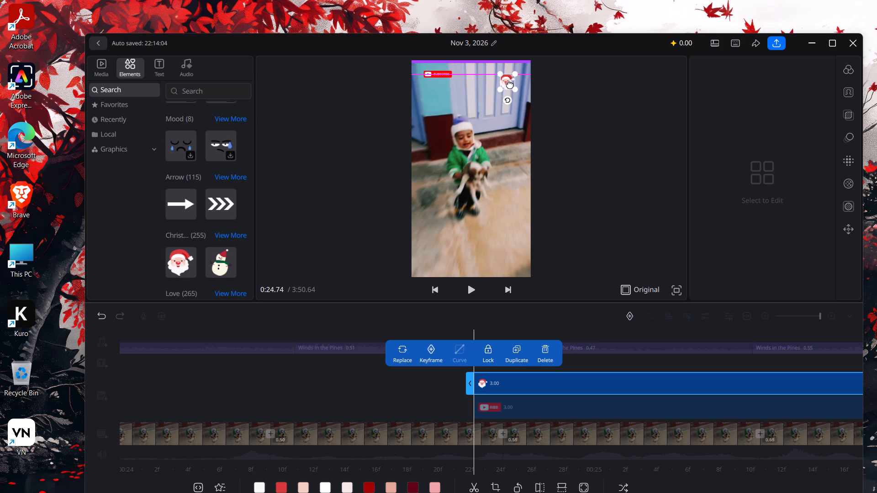
{"action": "left_click_drag", "start_coordinate": [510, 84], "coordinate": [510, 83]}
{"action": "left_click_drag", "start_coordinate": [510, 83], "coordinate": [510, 79]}
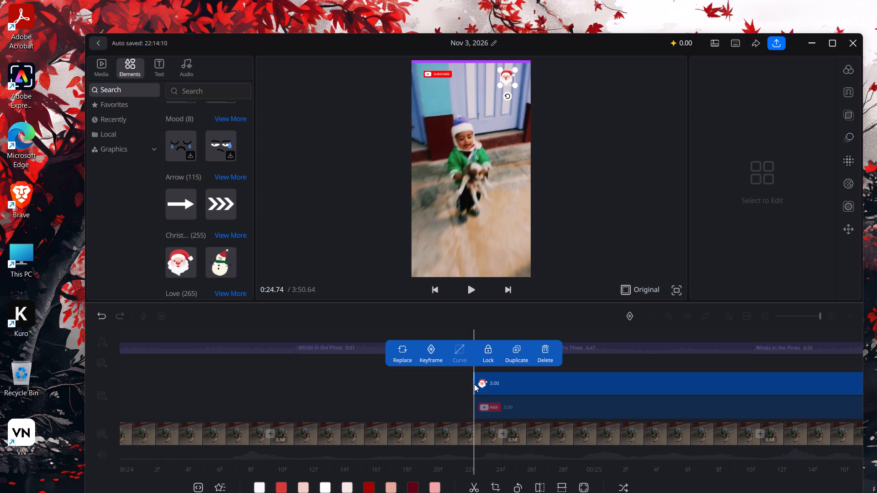
Move the Santa sticker earlier on the timeline to start at about 0:23 and split it at 0:24.74.
{"action": "left_click_drag", "start_coordinate": [476, 385], "coordinate": [6, 360]}
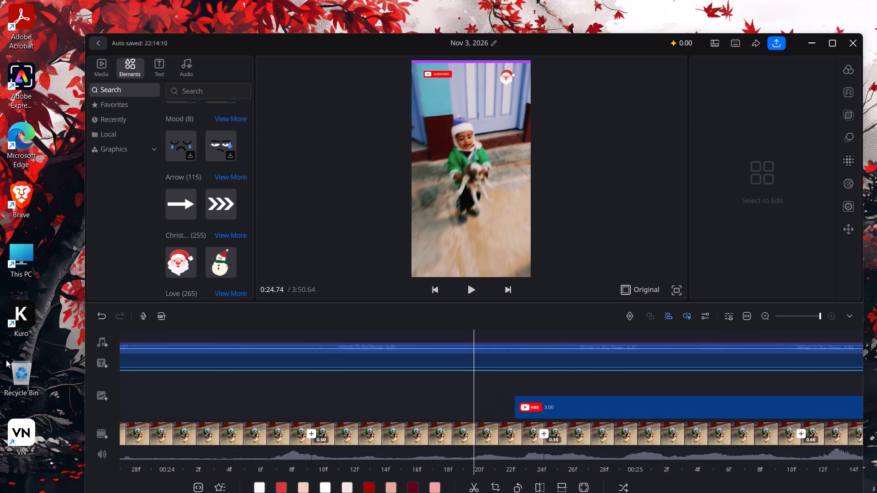
{"action": "left_click_drag", "start_coordinate": [6, 360], "coordinate": [0, 384]}
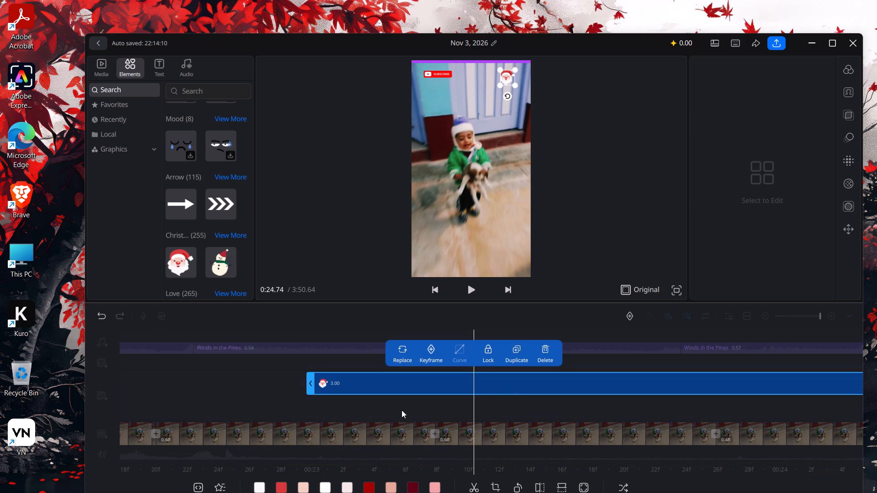
{"action": "left_click", "coordinate": [479, 488]}
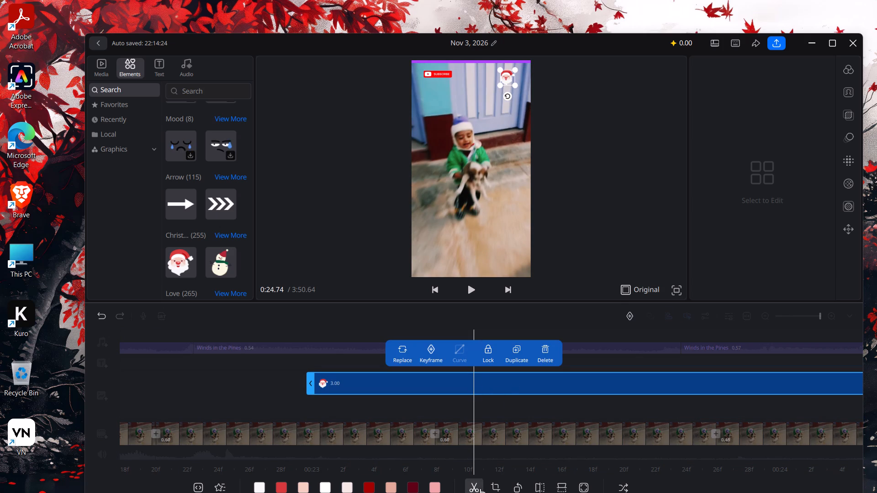
Recolour the dark red of the first Santa sticker segment to the default light purple, changing all occurrences.
{"action": "left_click", "coordinate": [370, 485]}
{"action": "left_click", "coordinate": [410, 434]}
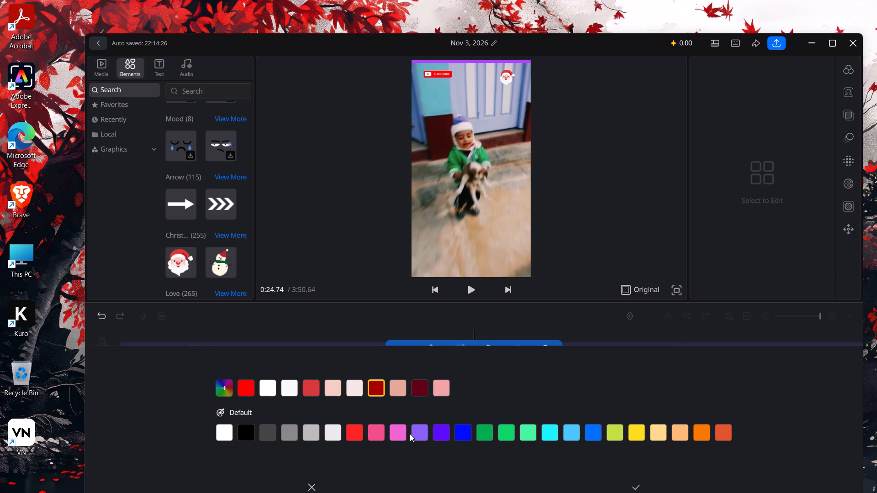
{"action": "left_click", "coordinate": [417, 429]}
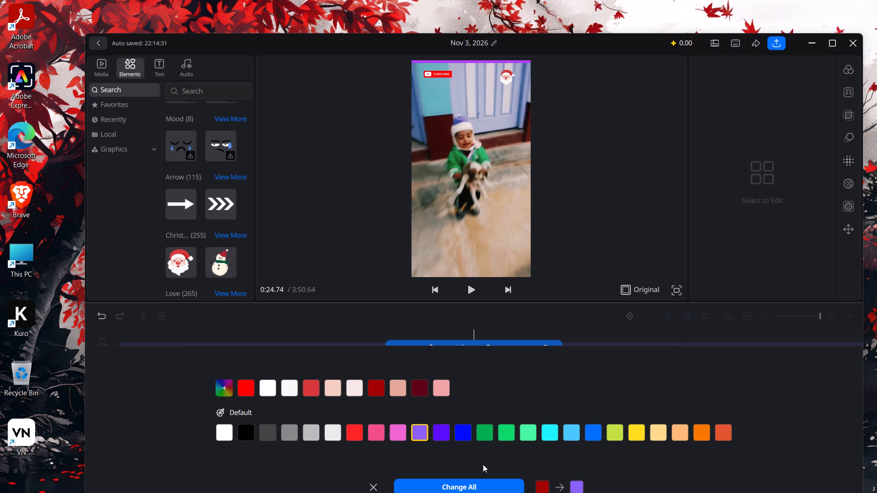
{"action": "left_click", "coordinate": [481, 482]}
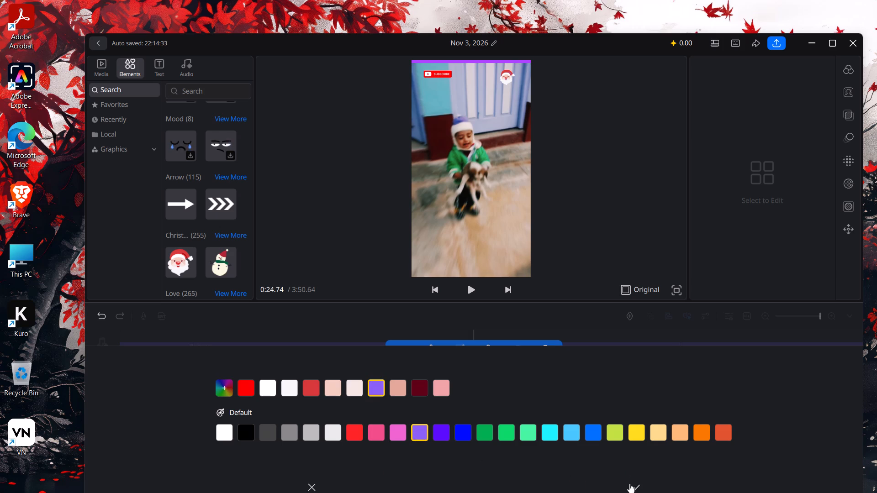
{"action": "left_click", "coordinate": [630, 484]}
Split the purple-tinted Santa sticker segment at 0:23.66 and again at 0:24.04.
{"action": "left_click", "coordinate": [619, 383]}
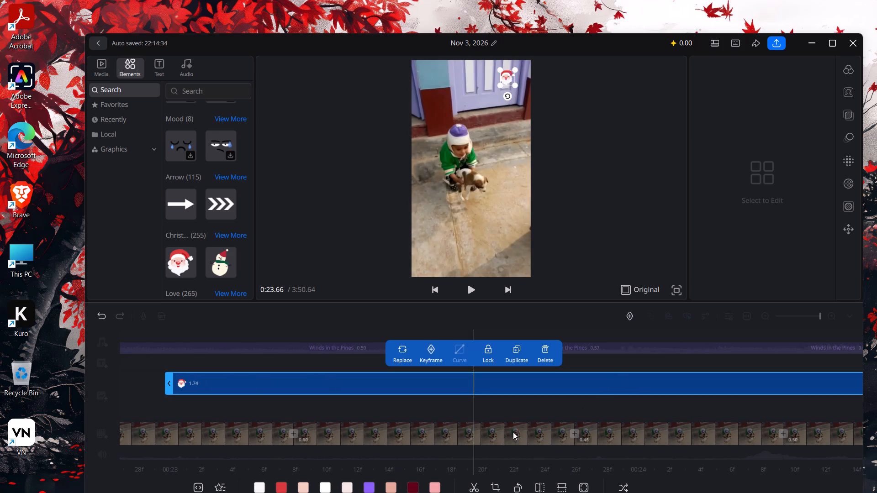
{"action": "left_click", "coordinate": [474, 487]}
{"action": "left_click", "coordinate": [655, 373]}
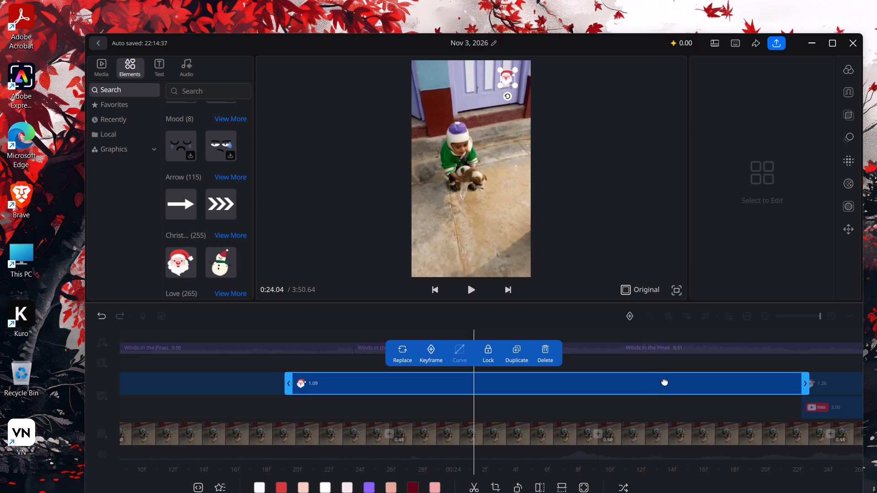
{"action": "left_click", "coordinate": [478, 481]}
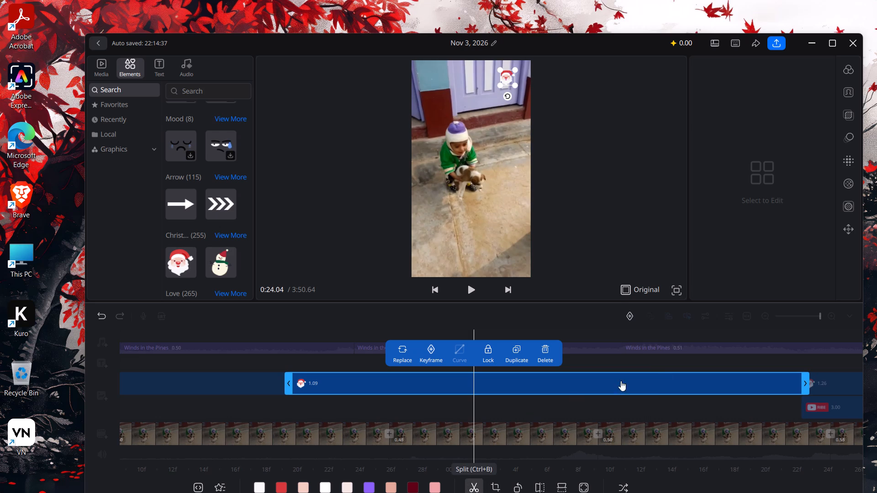
Split the Subscribe sticker at 0:27.60, near its end on the timeline.
{"action": "left_click_drag", "start_coordinate": [824, 367], "coordinate": [494, 399]}
{"action": "left_click_drag", "start_coordinate": [772, 342], "coordinate": [733, 361]}
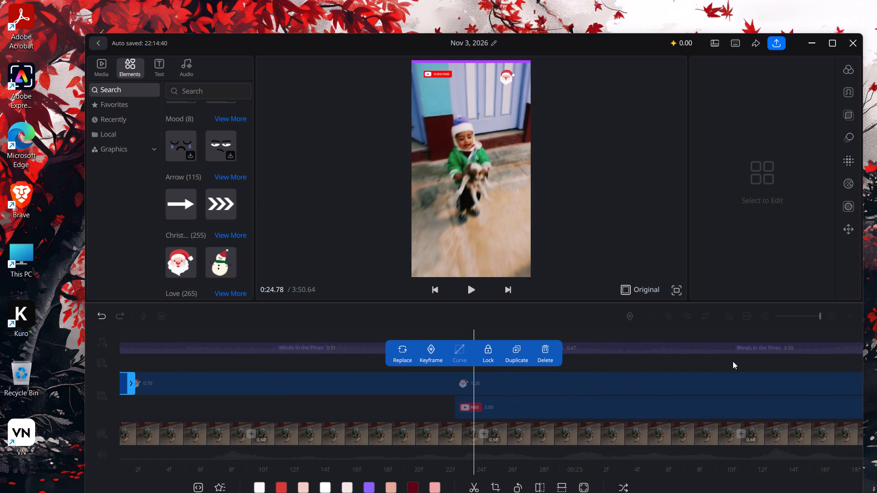
{"action": "left_click_drag", "start_coordinate": [733, 361], "coordinate": [213, 416]}
{"action": "left_click", "coordinate": [378, 397]}
{"action": "left_click", "coordinate": [384, 404]}
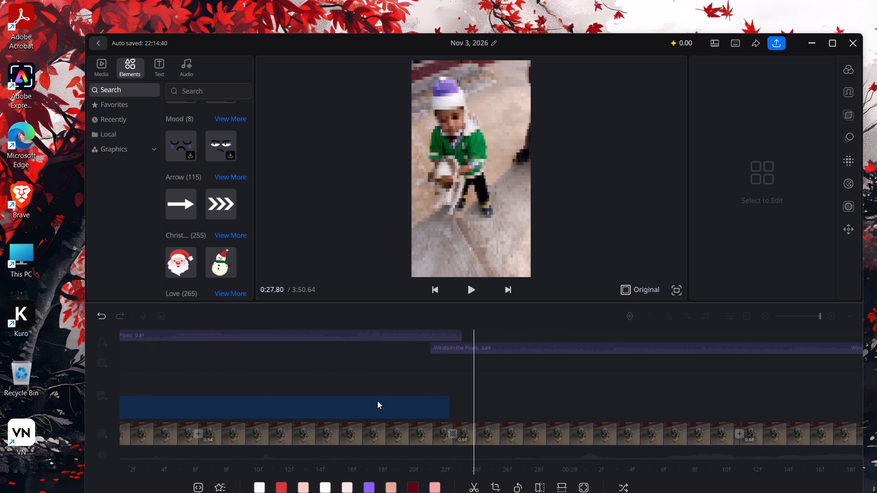
{"action": "left_click", "coordinate": [480, 486]}
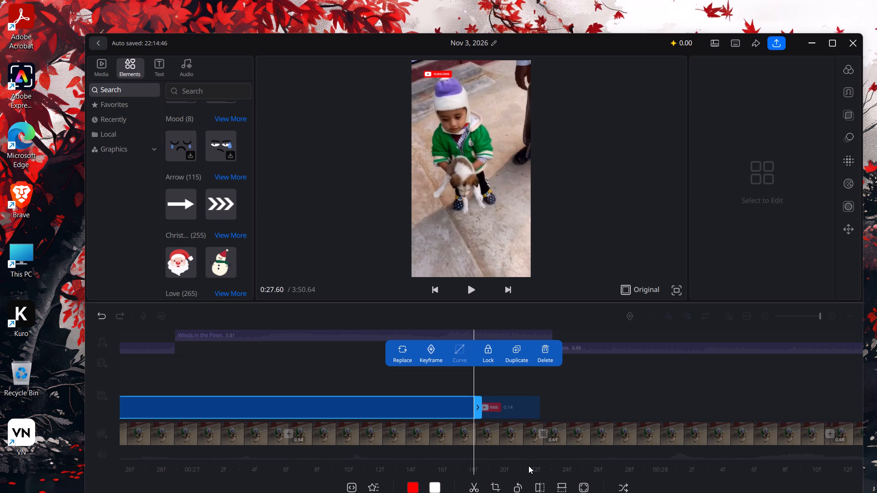
{"action": "left_click", "coordinate": [745, 397]}
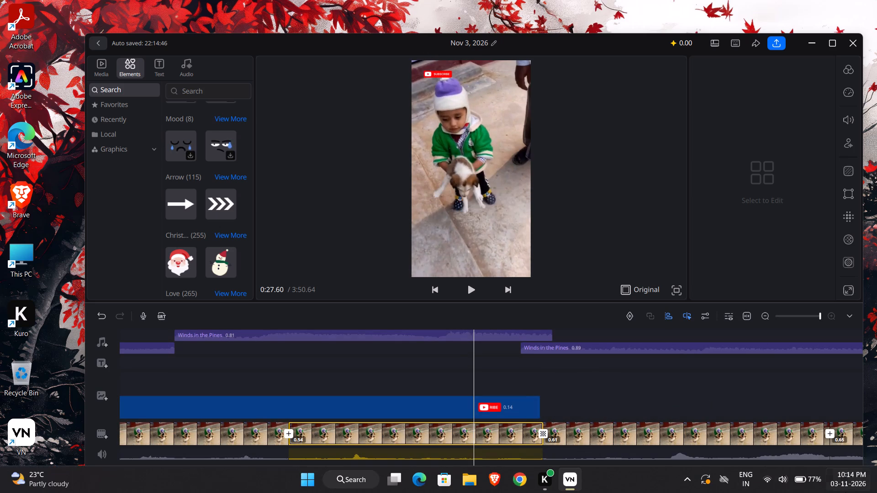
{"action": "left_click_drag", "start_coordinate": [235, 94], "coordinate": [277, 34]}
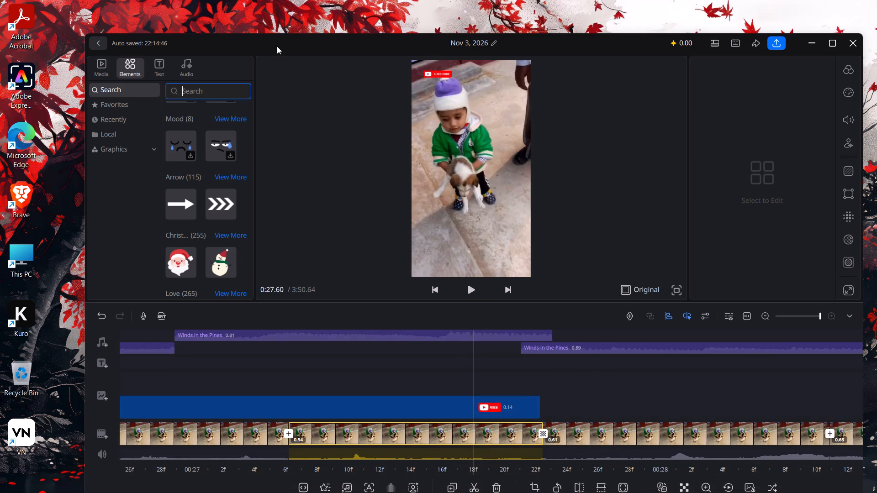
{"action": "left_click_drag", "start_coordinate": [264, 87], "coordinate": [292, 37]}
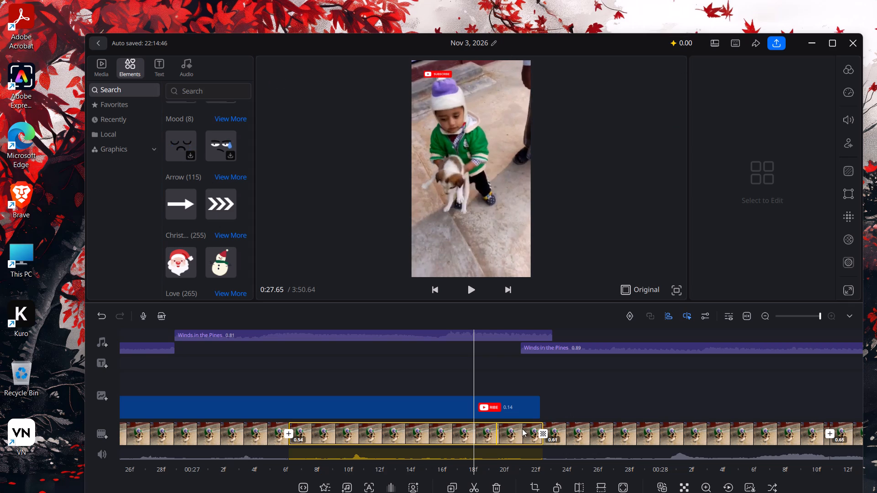
Split the main video clip at about 0:29.98 on the timeline.
{"action": "left_click_drag", "start_coordinate": [610, 443], "coordinate": [164, 434]}
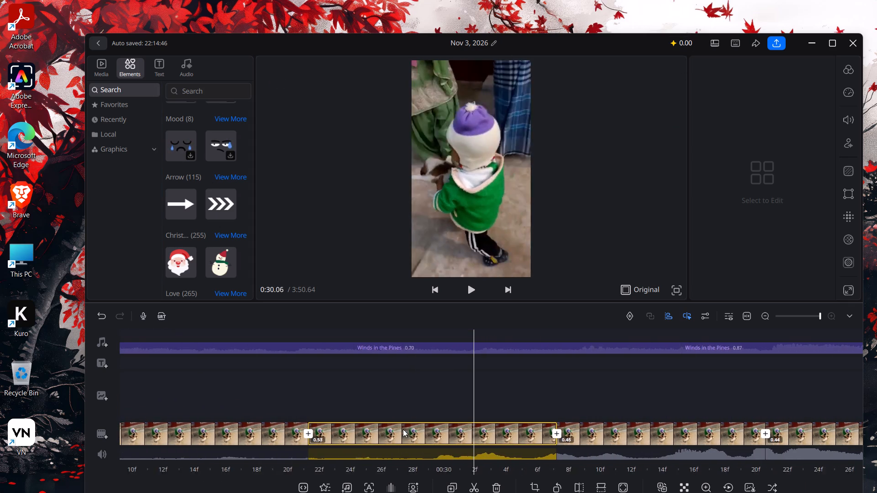
{"action": "left_click_drag", "start_coordinate": [417, 429], "coordinate": [511, 420]}
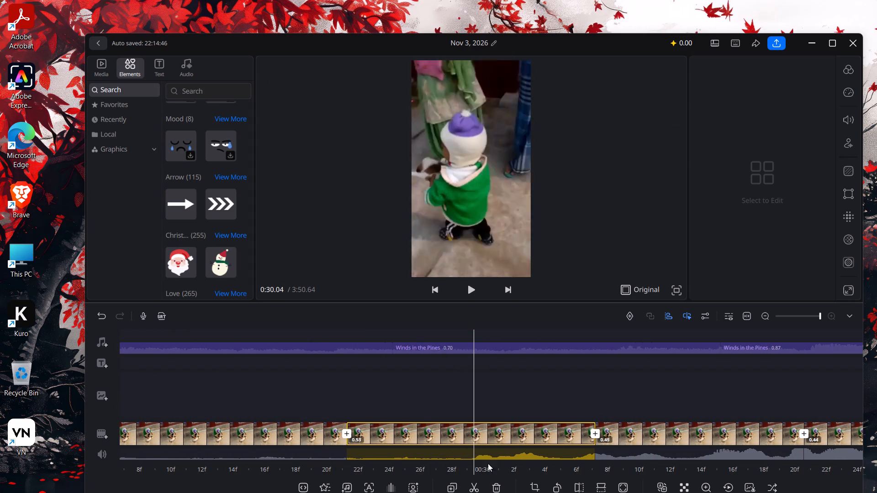
{"action": "left_click", "coordinate": [475, 491]}
Add the Light transition with a 0.3 duration at the new cut near 0:29.98.
{"action": "left_click", "coordinate": [470, 434]}
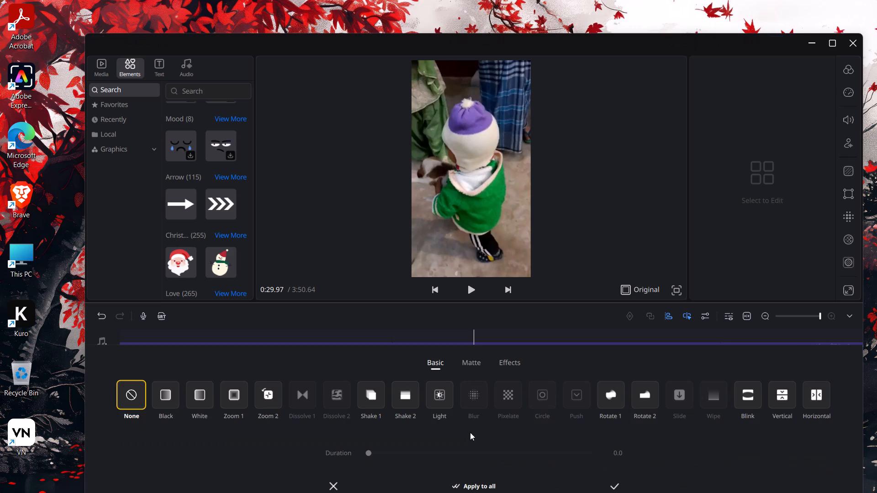
{"action": "left_click", "coordinate": [476, 398]}
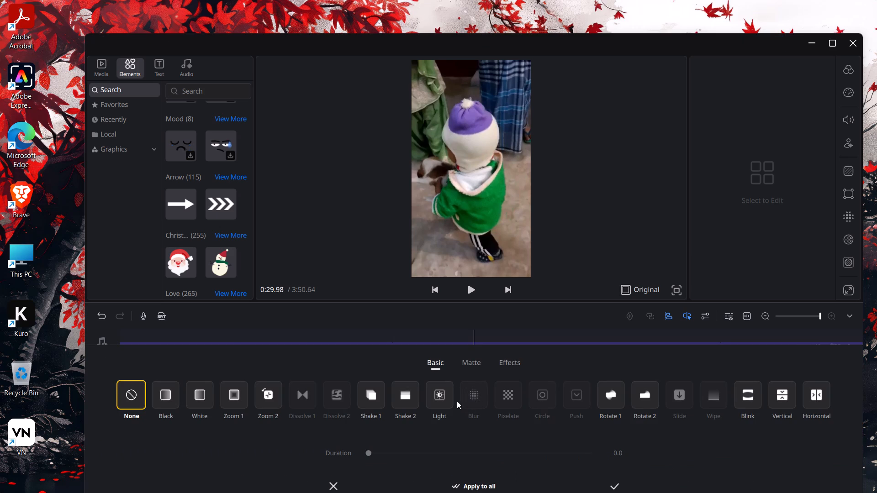
{"action": "left_click", "coordinate": [447, 401]}
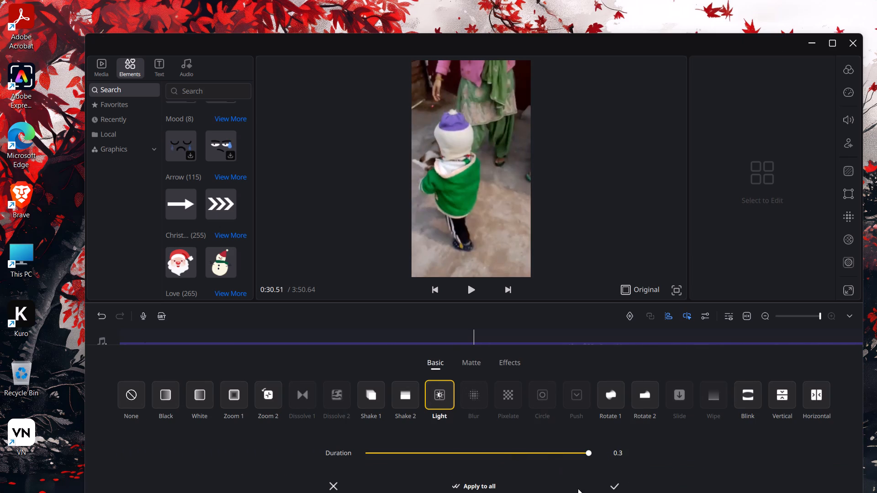
{"action": "left_click", "coordinate": [613, 484]}
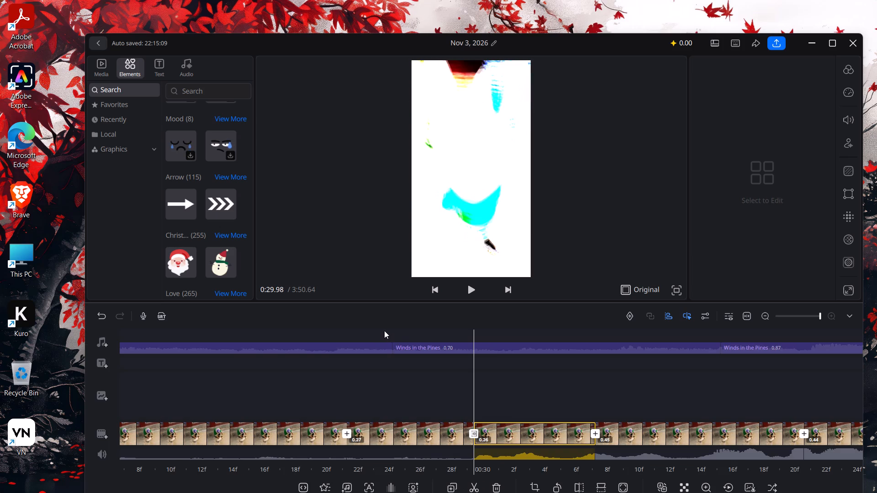
Return to the start of the timeline and play the edited video from 0:00.00 to review it.
{"action": "left_click_drag", "start_coordinate": [365, 328], "coordinate": [876, 341]}
{"action": "left_click_drag", "start_coordinate": [226, 364], "coordinate": [525, 369]}
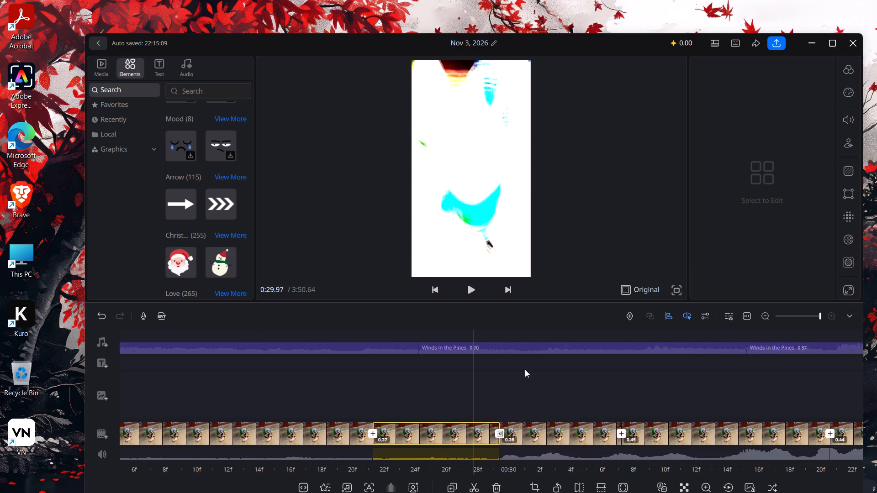
{"action": "left_click_drag", "start_coordinate": [525, 369], "coordinate": [876, 351]}
{"action": "left_click_drag", "start_coordinate": [206, 391], "coordinate": [876, 319]}
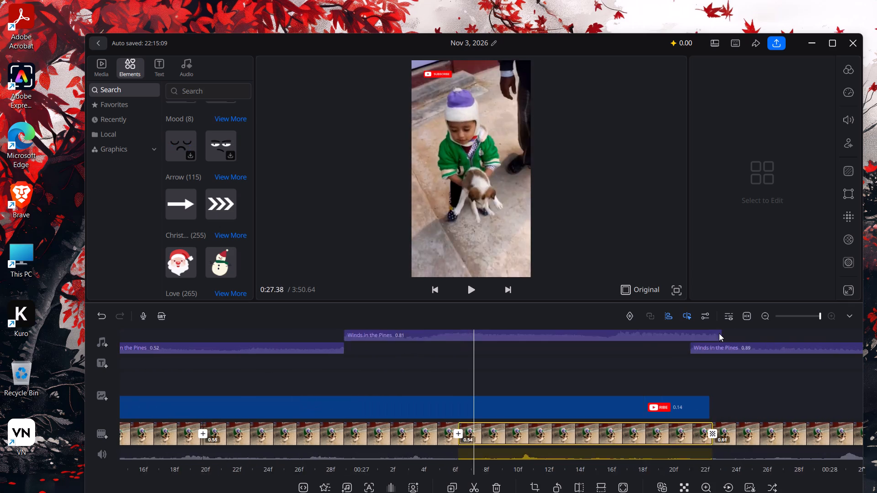
{"action": "left_click_drag", "start_coordinate": [181, 399], "coordinate": [609, 329]}
{"action": "left_click_drag", "start_coordinate": [148, 368], "coordinate": [708, 333]}
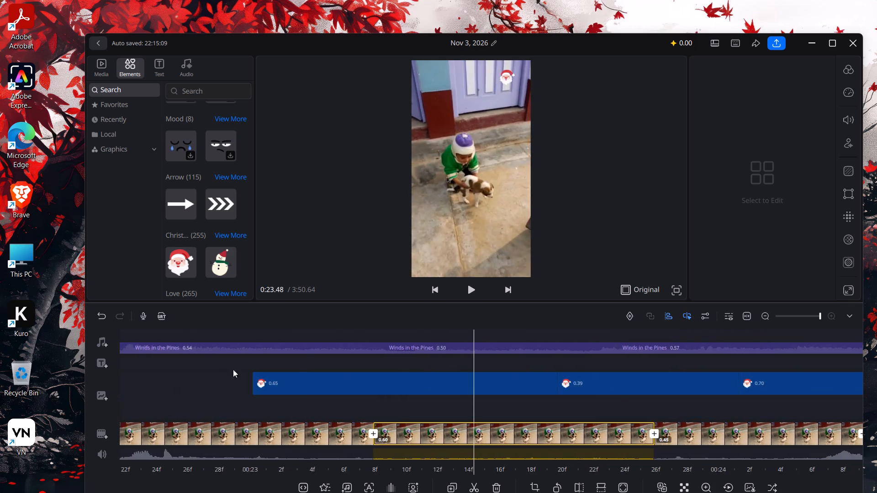
{"action": "left_click_drag", "start_coordinate": [180, 366], "coordinate": [805, 324]}
{"action": "left_click_drag", "start_coordinate": [186, 379], "coordinate": [860, 331]}
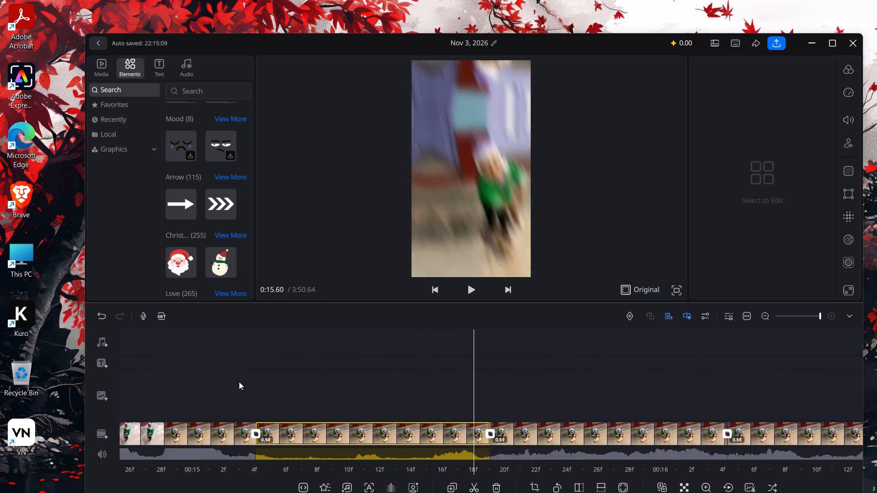
{"action": "left_click_drag", "start_coordinate": [238, 383], "coordinate": [876, 330]}
{"action": "left_click_drag", "start_coordinate": [230, 371], "coordinate": [876, 261]}
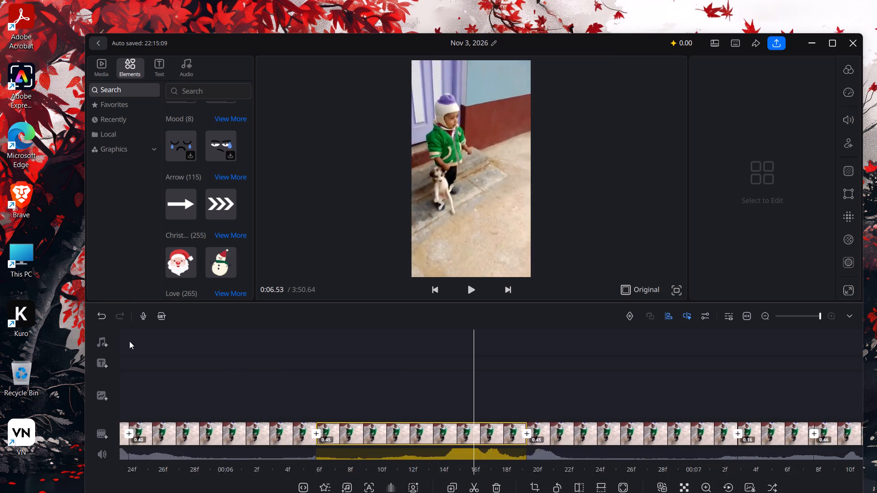
{"action": "left_click_drag", "start_coordinate": [189, 364], "coordinate": [876, 293]}
{"action": "left_click_drag", "start_coordinate": [432, 336], "coordinate": [876, 274]}
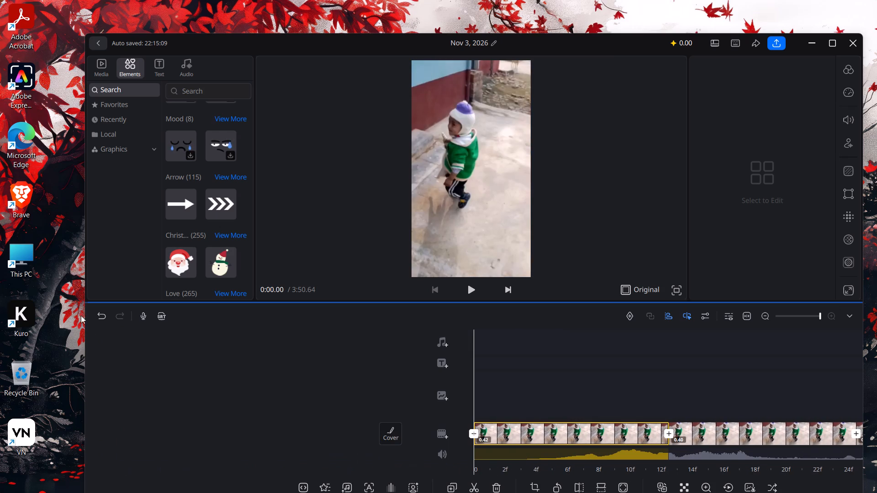
{"action": "left_click", "coordinate": [475, 287]}
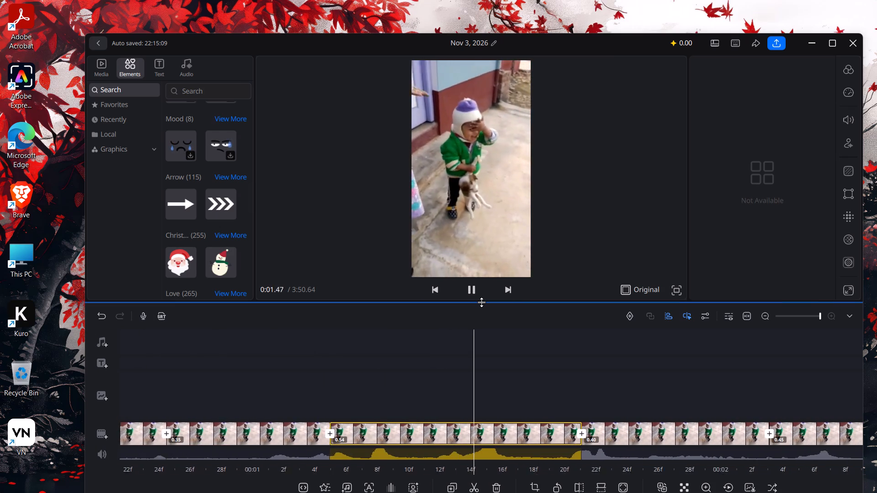
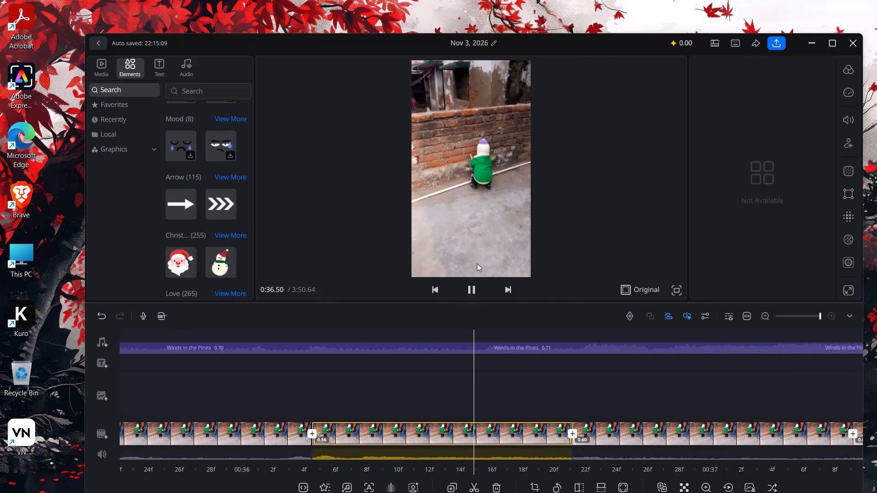
Continue reviewing the edited video past 0:37, pausing near 0:39.10 and resuming through the end of the footage.
{"action": "left_click", "coordinate": [475, 293]}
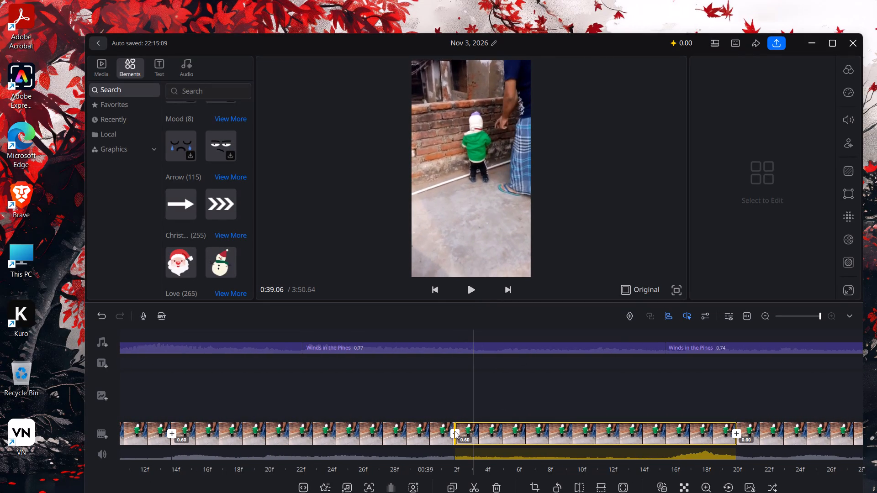
{"action": "left_click", "coordinate": [477, 293]}
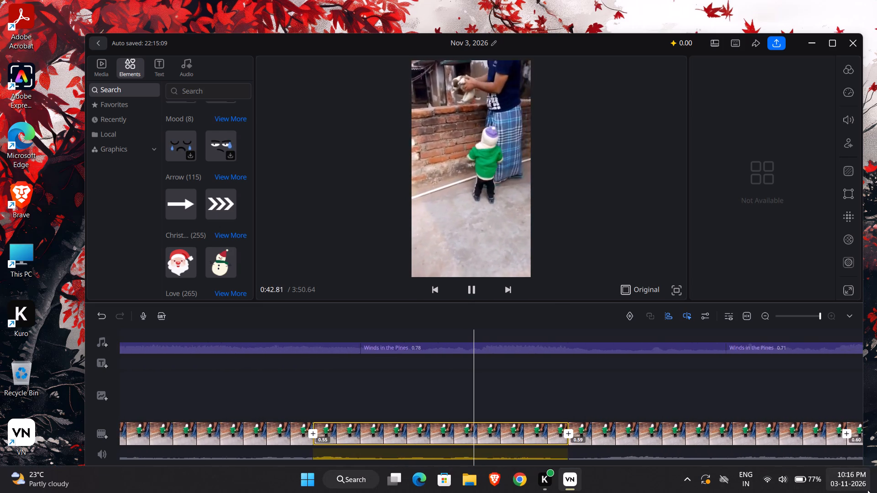
{"action": "left_click", "coordinate": [791, 489]}
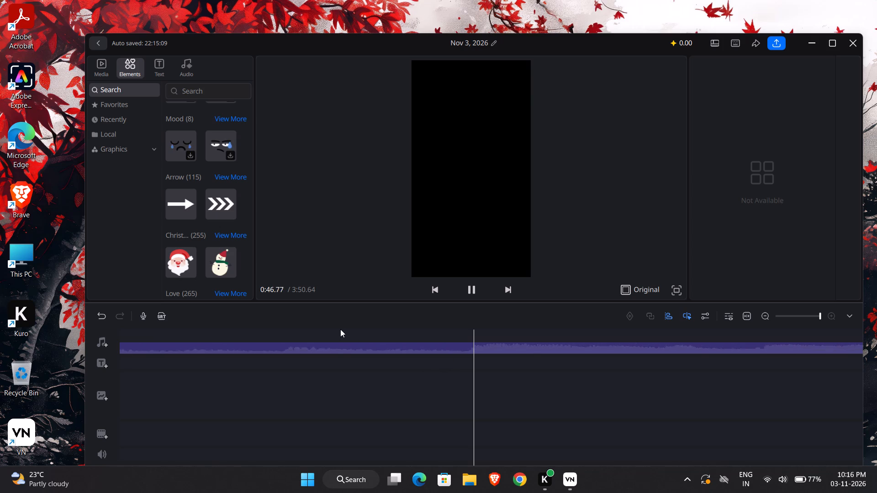
{"action": "left_click_drag", "start_coordinate": [449, 346], "coordinate": [857, 258]}
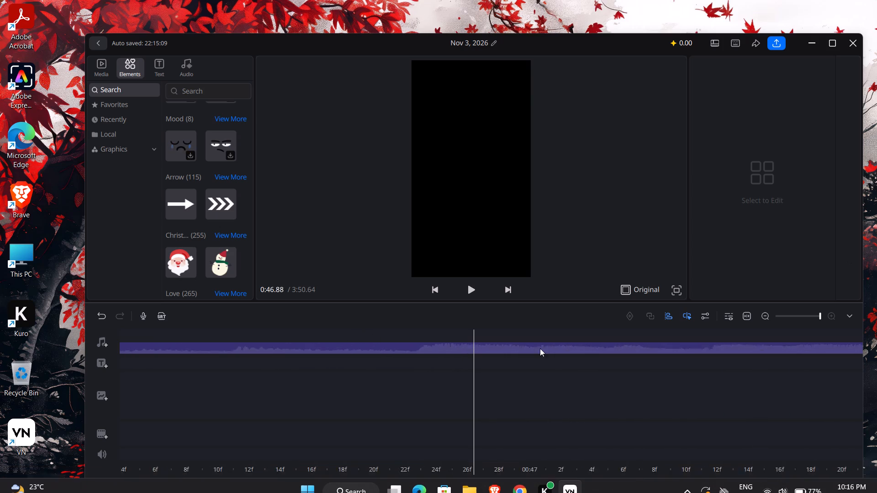
Split the Winds in the Pines music clip at 0:44.67, where the main video footage ends.
{"action": "left_click_drag", "start_coordinate": [377, 391], "coordinate": [489, 369]}
{"action": "left_click_drag", "start_coordinate": [432, 377], "coordinate": [322, 390]}
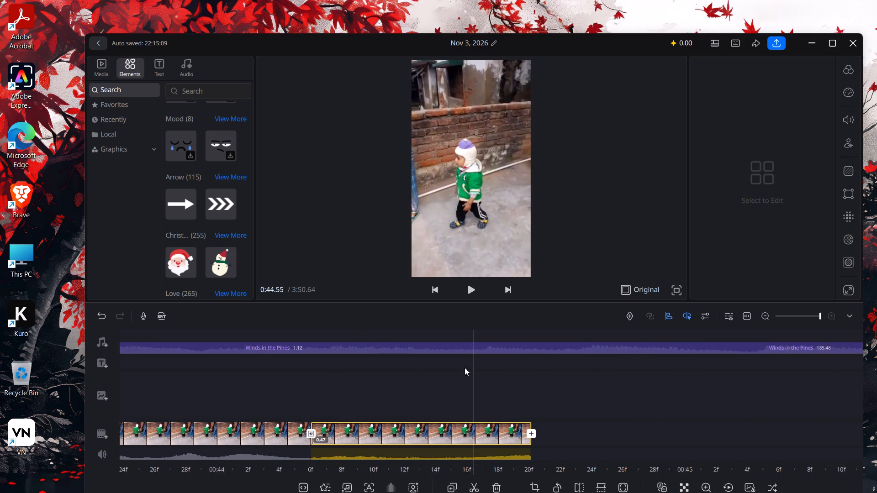
{"action": "left_click", "coordinate": [503, 343]}
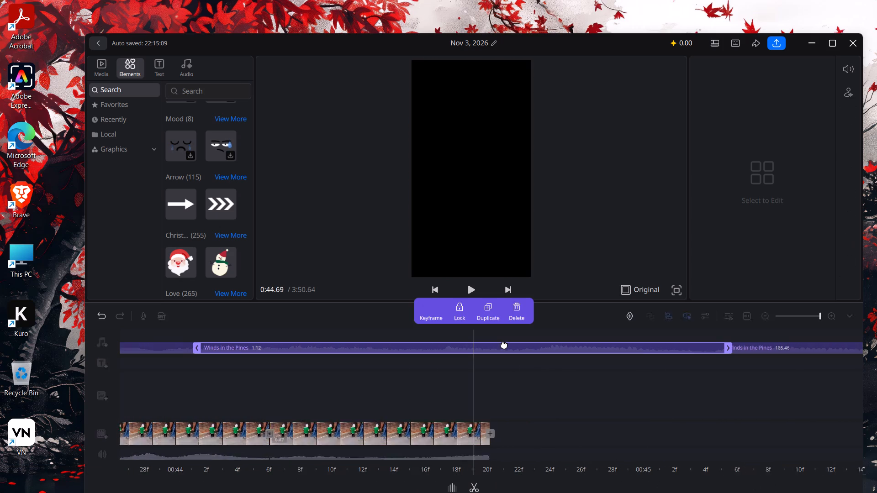
{"action": "left_click_drag", "start_coordinate": [460, 438], "coordinate": [460, 438]}
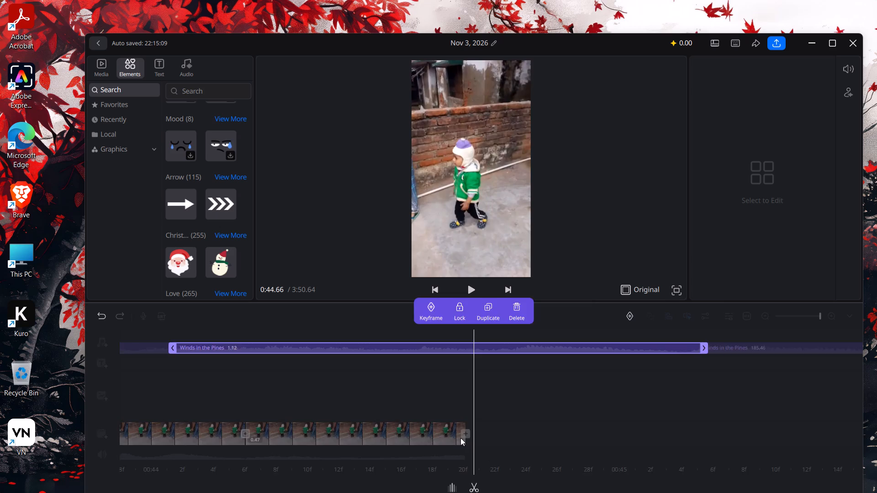
{"action": "left_click_drag", "start_coordinate": [460, 438], "coordinate": [468, 435]}
{"action": "left_click_drag", "start_coordinate": [500, 400], "coordinate": [510, 397]}
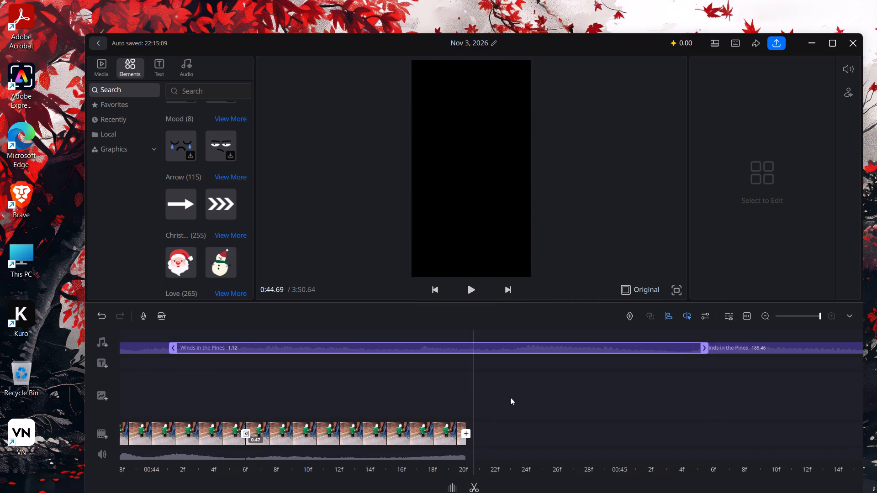
{"action": "left_click_drag", "start_coordinate": [510, 397], "coordinate": [514, 397]}
{"action": "left_click", "coordinate": [515, 396]}
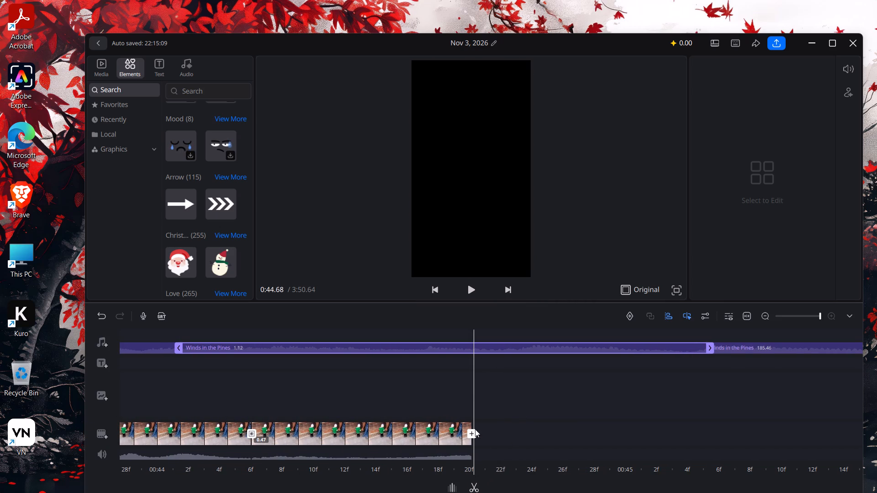
{"action": "left_click", "coordinate": [470, 349]}
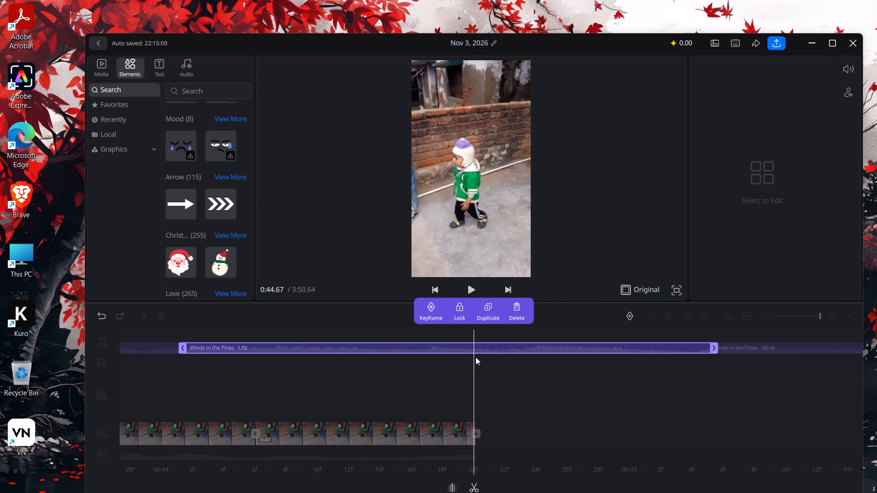
{"action": "left_click", "coordinate": [472, 483]}
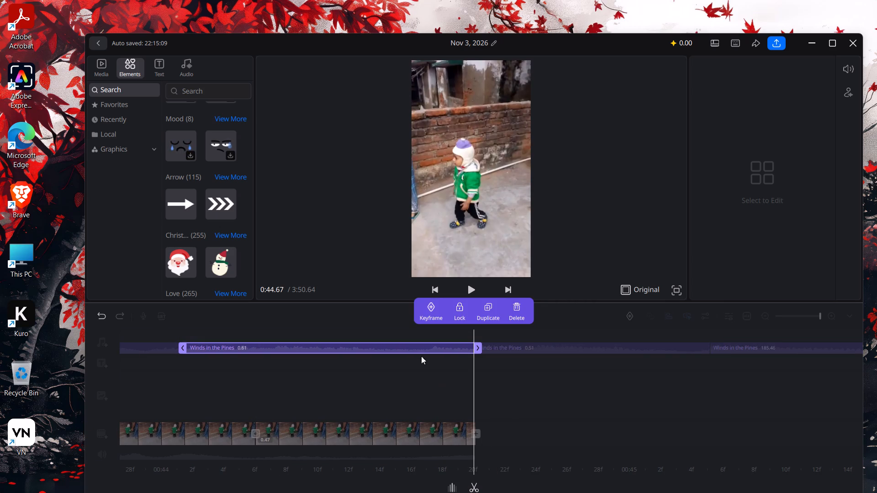
Move the music segment before the 0:44.67 cut onto a separate audio row above, starting at about 0:44.45.
{"action": "left_click_drag", "start_coordinate": [416, 353], "coordinate": [601, 329]}
{"action": "left_click_drag", "start_coordinate": [364, 163], "coordinate": [560, 134]}
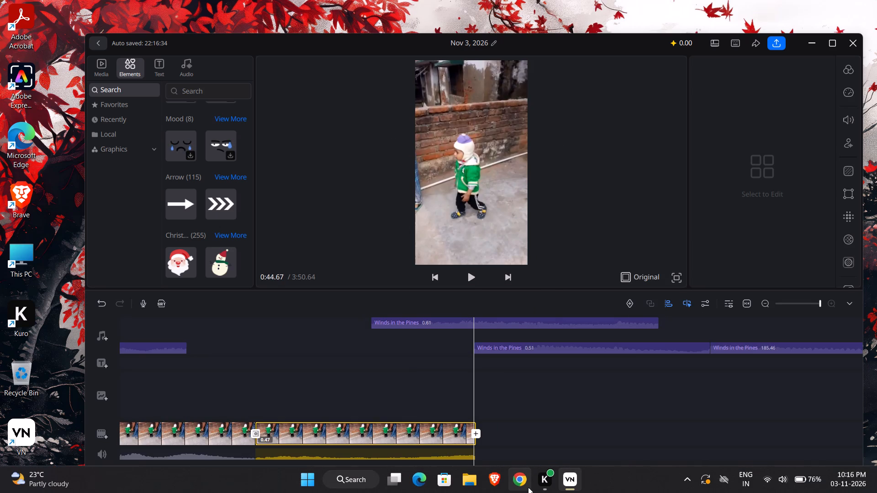
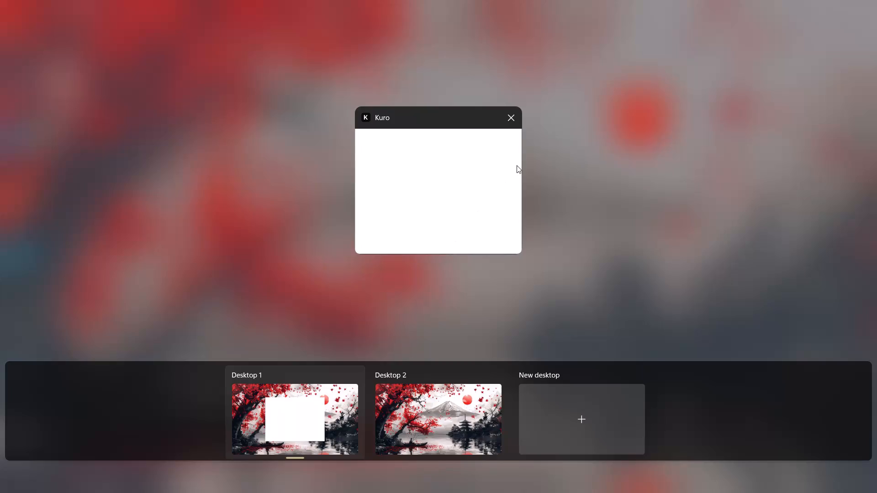
Close the blank Kuro window and relaunch Kuro from Desktop 1.
{"action": "left_click", "coordinate": [519, 117]}
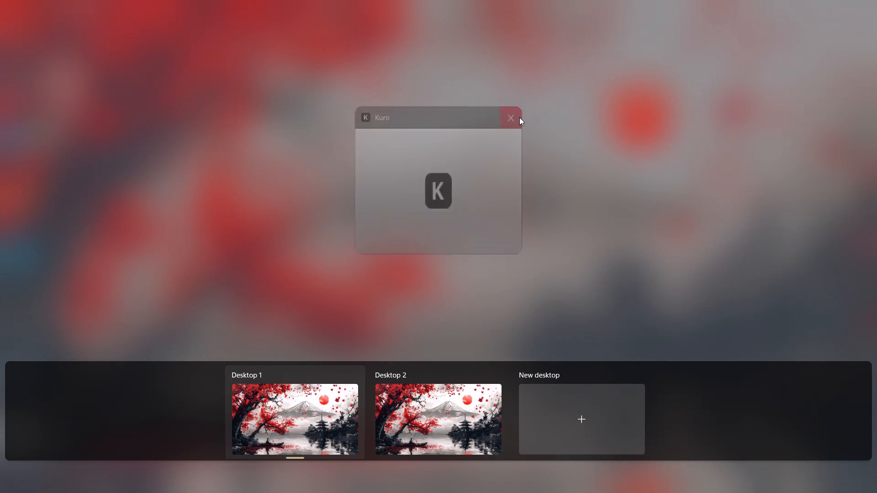
{"action": "left_click", "coordinate": [307, 389]}
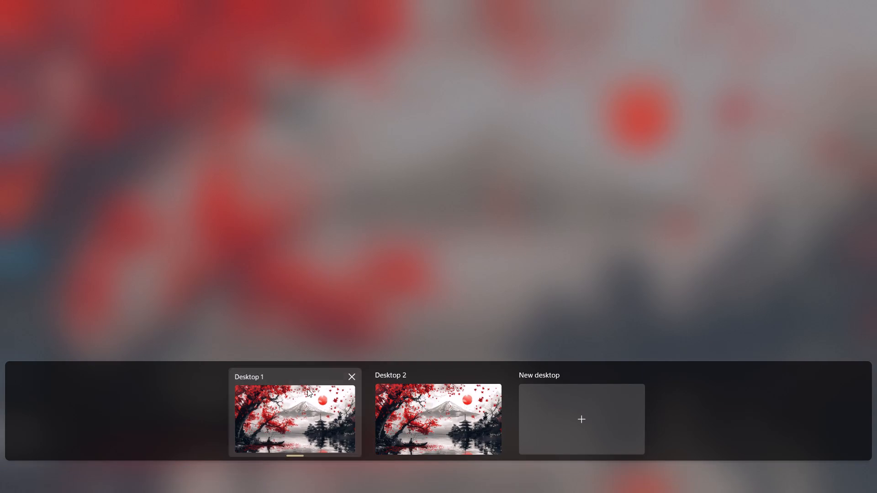
{"action": "double_click", "coordinate": [24, 333]}
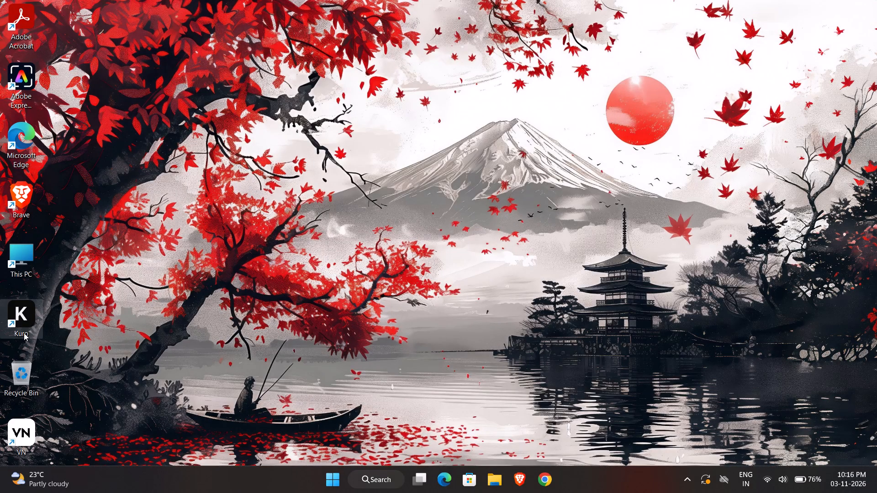